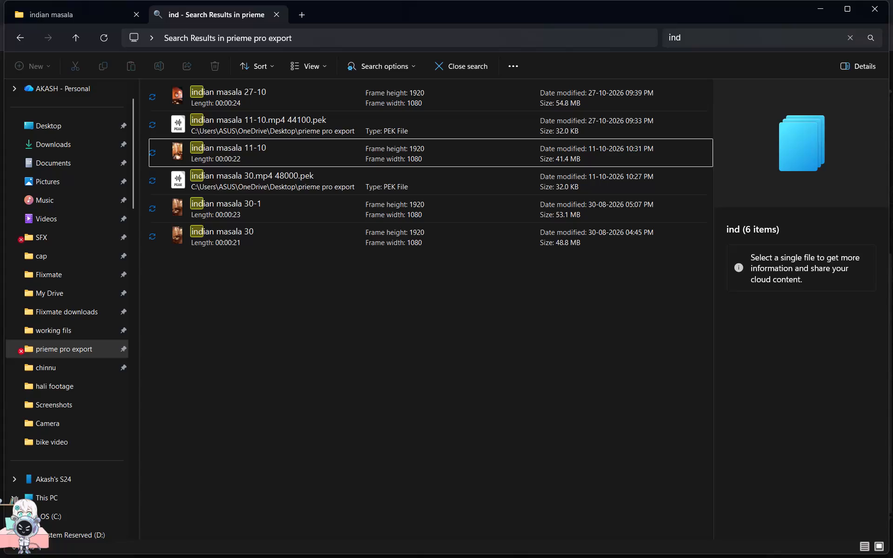
Launch Adobe Premiere.
{"action": "left_click", "coordinate": [343, 398]}
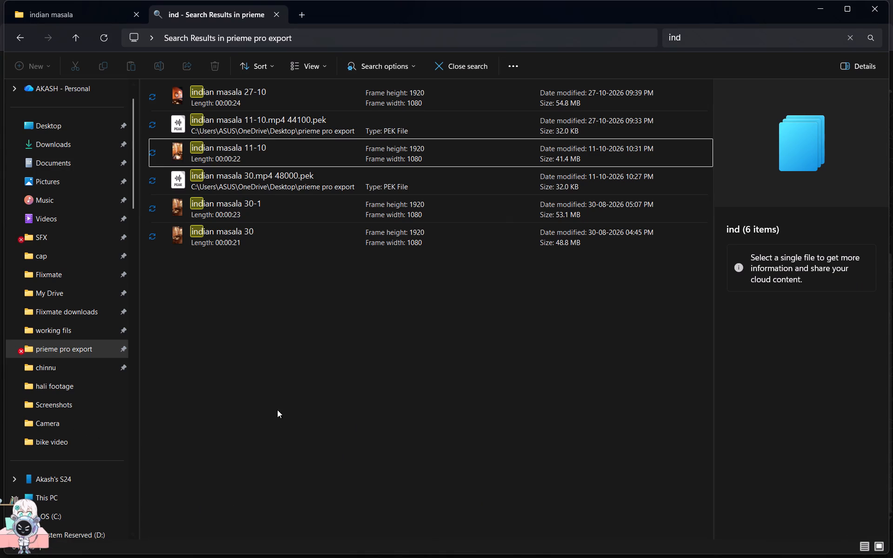
{"action": "left_click", "coordinate": [379, 547]}
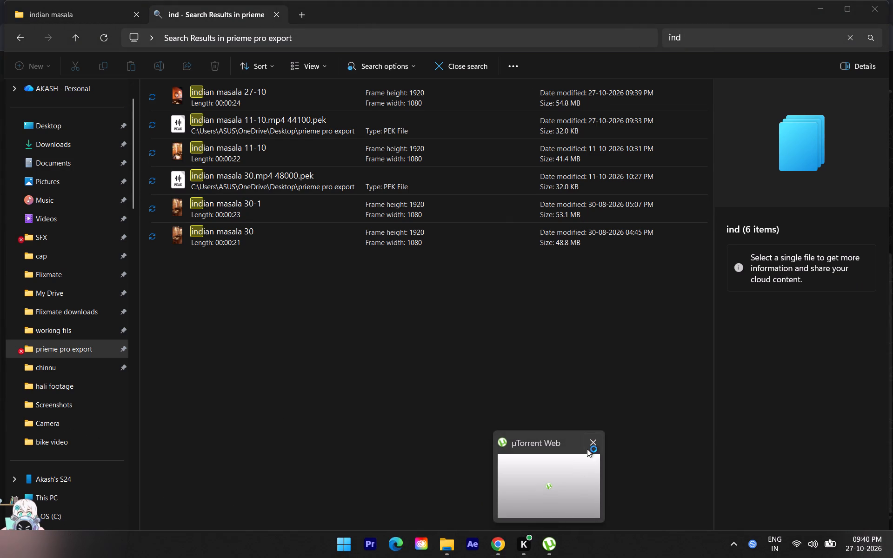
Close the µTorrent Web window.
{"action": "left_click", "coordinate": [595, 440]}
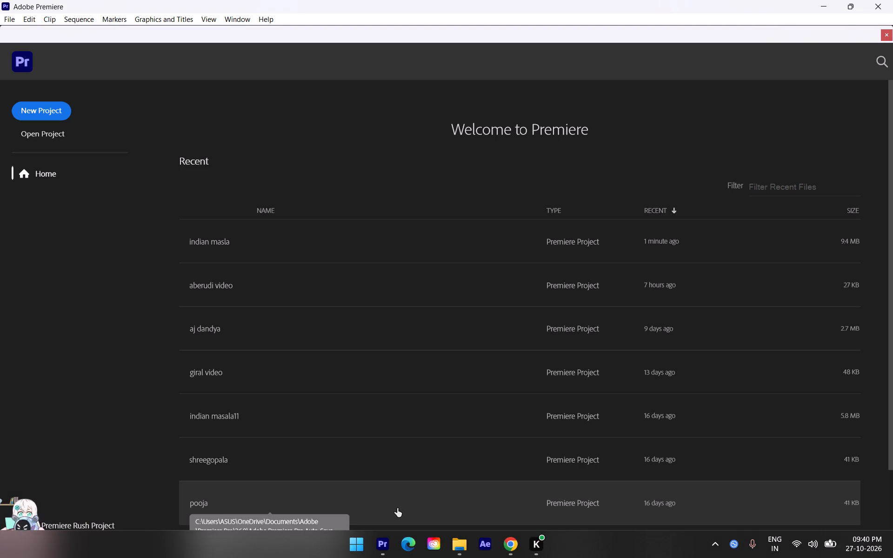
Create a new project named "tullip inn" with no template and skip importing media.
{"action": "left_click", "coordinate": [49, 115]}
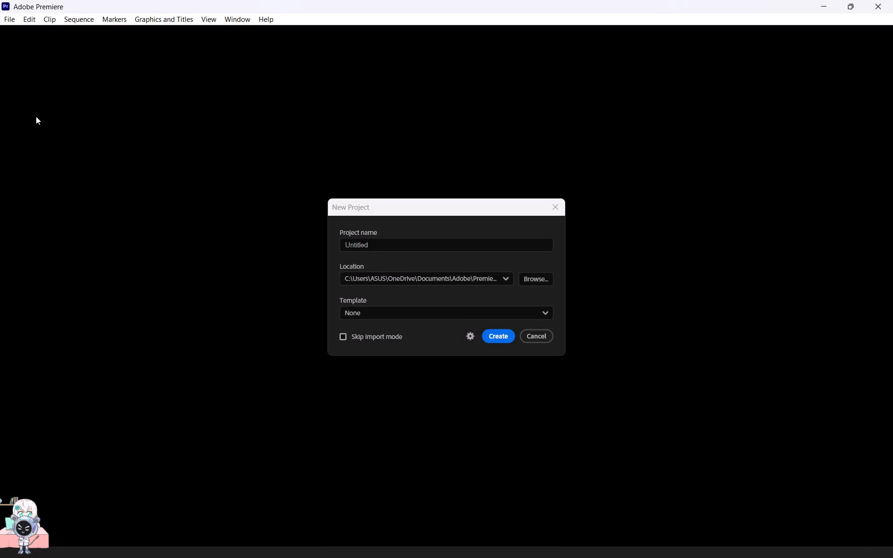
{"action": "right_click", "coordinate": [26, 119]}
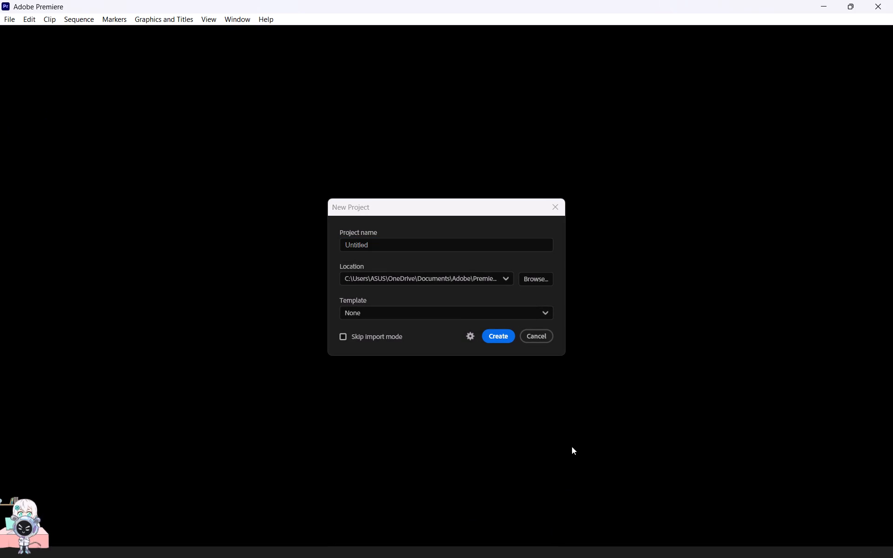
{"action": "left_click_drag", "start_coordinate": [394, 246], "coordinate": [306, 239]}
{"action": "type", "text": "tullip inn"}
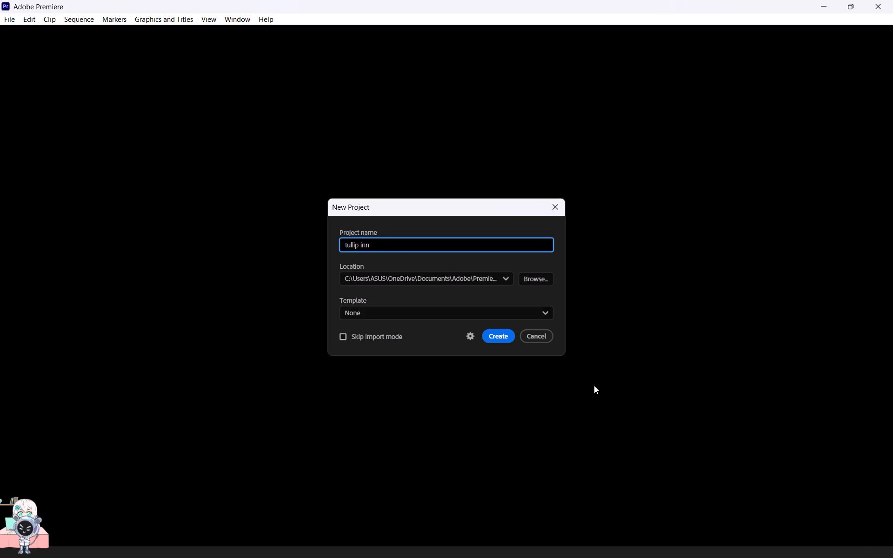
{"action": "left_click", "coordinate": [498, 335]}
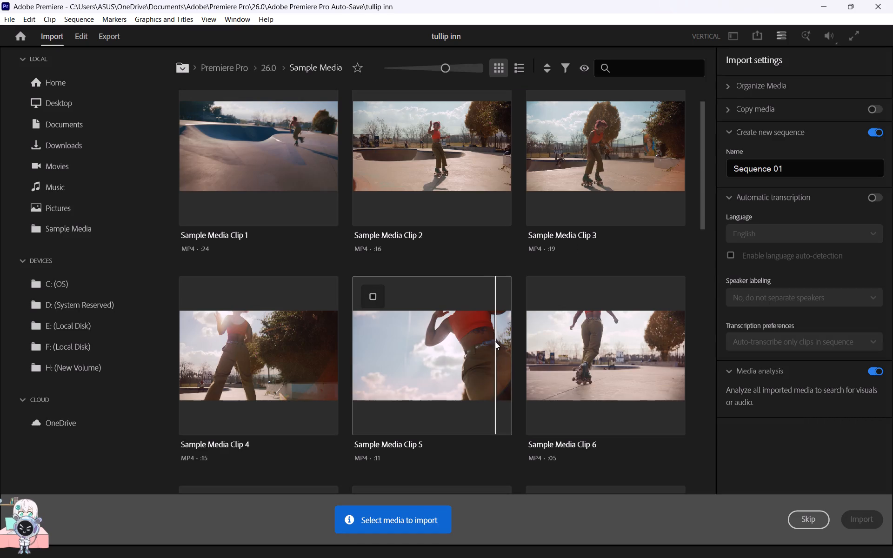
{"action": "left_click", "coordinate": [813, 523]}
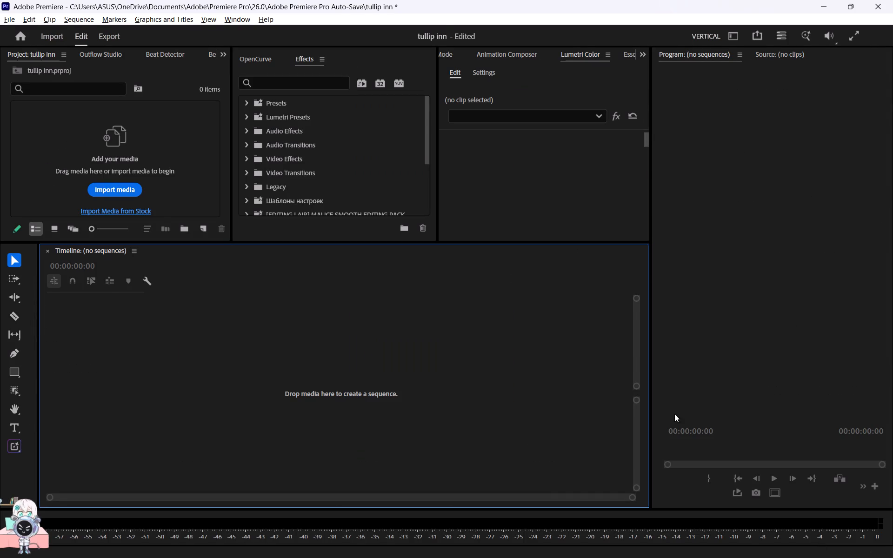
Bring the "Tame Impala - Dracula (Official Video) - 320" MP3 from the Flixmate downloads folder into Premiere's empty timeline as a new sequence.
{"action": "key", "text": "alt+Tab"}
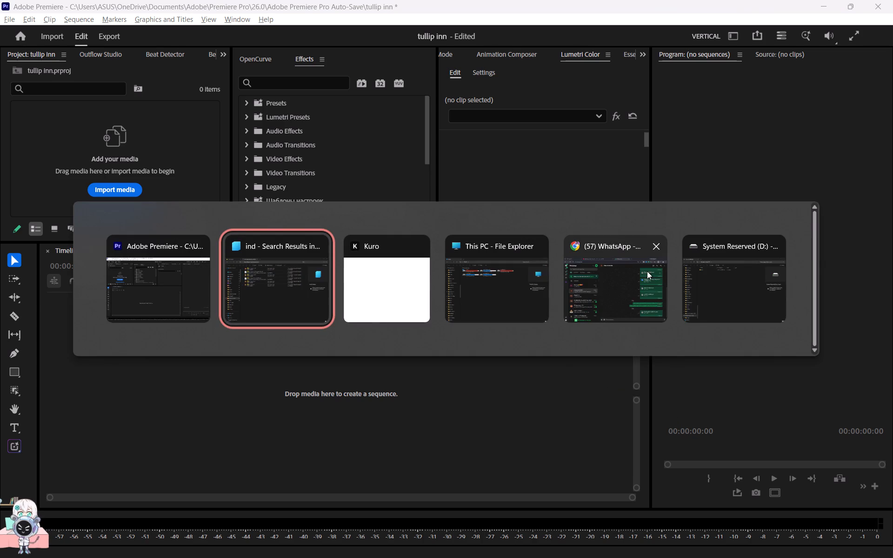
{"action": "left_click", "coordinate": [166, 287], "text": "alt"}
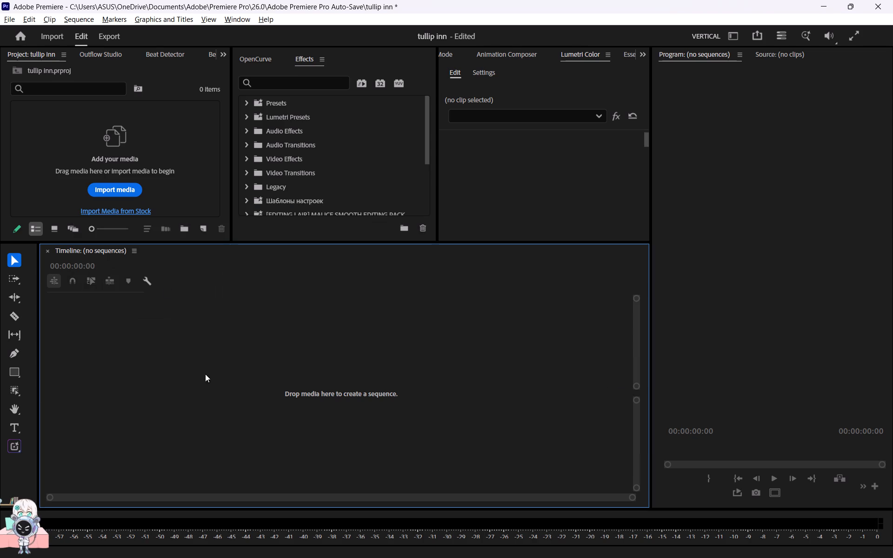
{"action": "left_click", "coordinate": [451, 542], "text": "alt"}
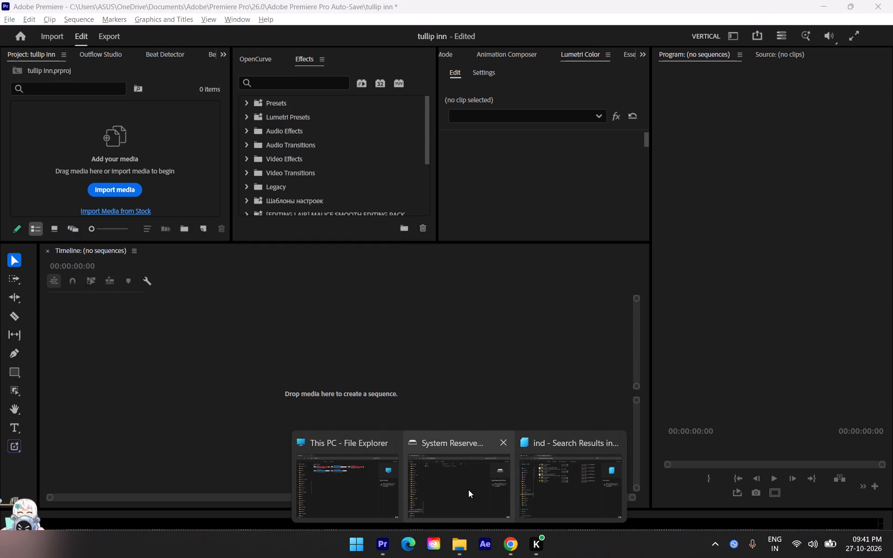
{"action": "left_click", "coordinate": [377, 478]}
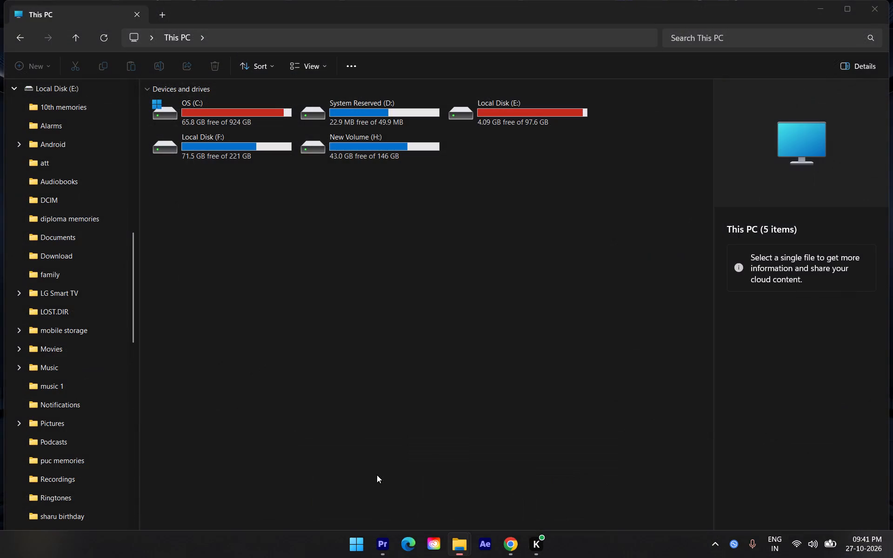
{"action": "scroll", "coordinate": [85, 242], "scroll_direction": "up", "scroll_amount": 4}
{"action": "scroll", "coordinate": [68, 304], "scroll_direction": "up", "scroll_amount": 4}
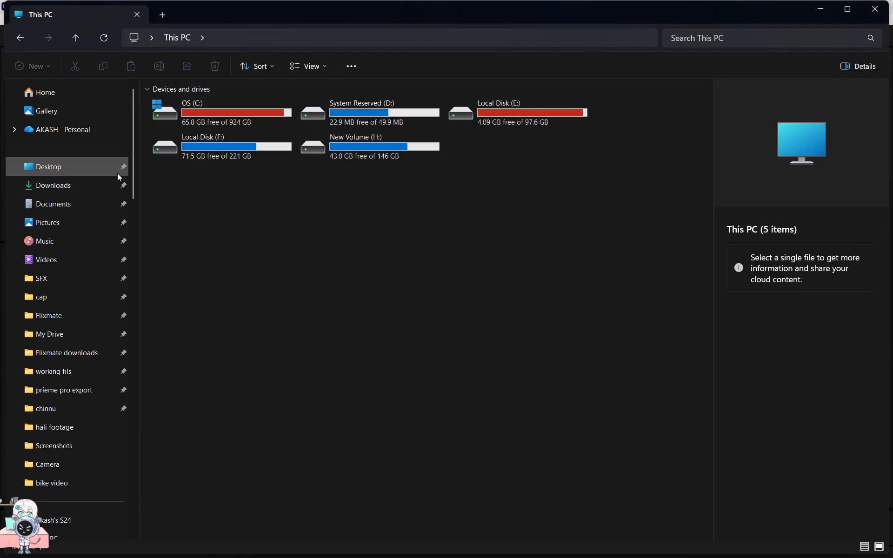
{"action": "left_click", "coordinate": [116, 183]}
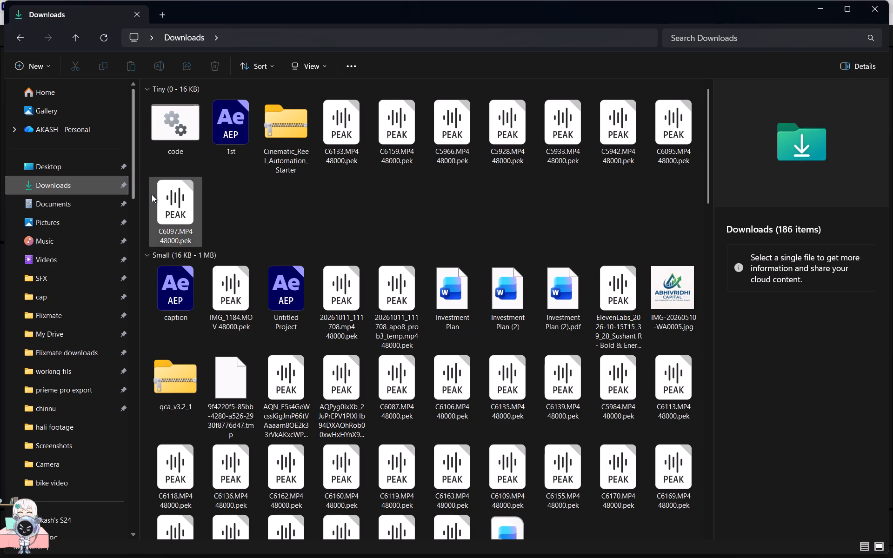
{"action": "left_click", "coordinate": [72, 347]}
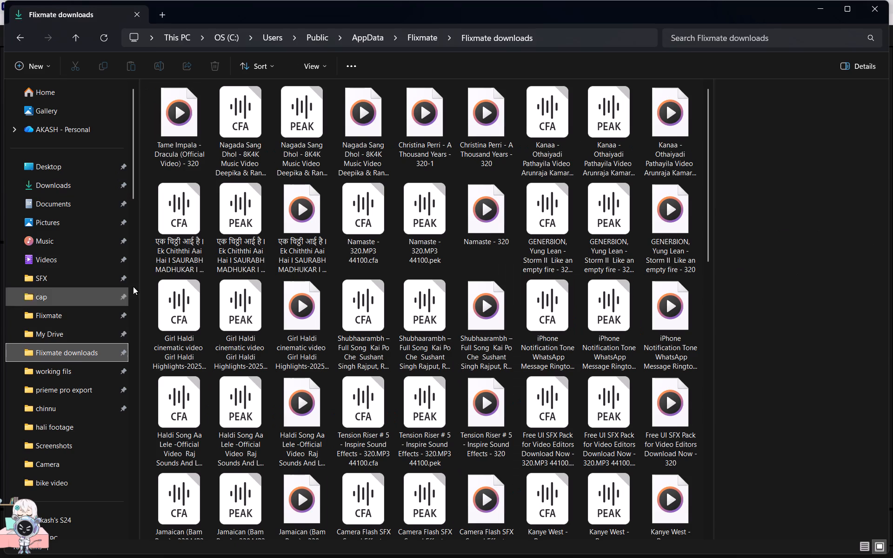
{"action": "left_click", "coordinate": [182, 146]}
{"action": "left_click_drag", "start_coordinate": [176, 117], "coordinate": [347, 311]}
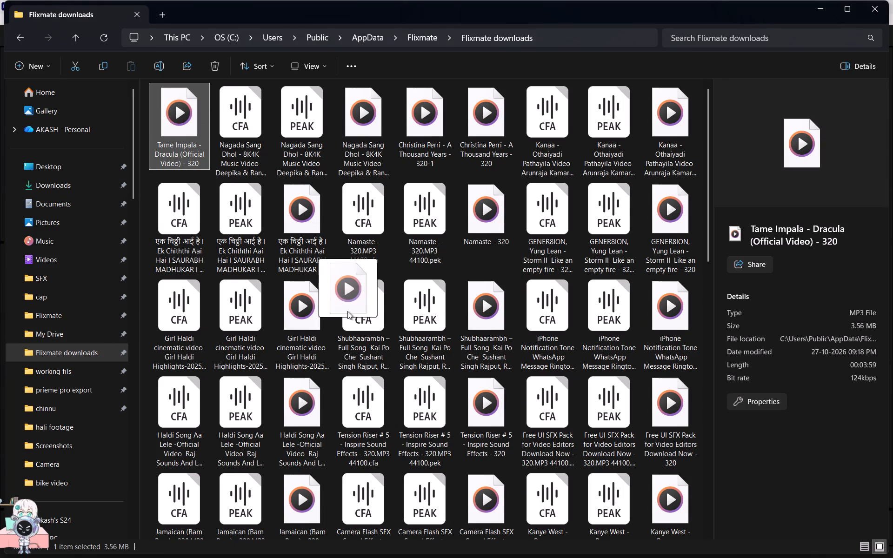
{"action": "key", "text": "alt+Tab"}
{"action": "left_click_drag", "start_coordinate": [347, 311], "coordinate": [287, 368]}
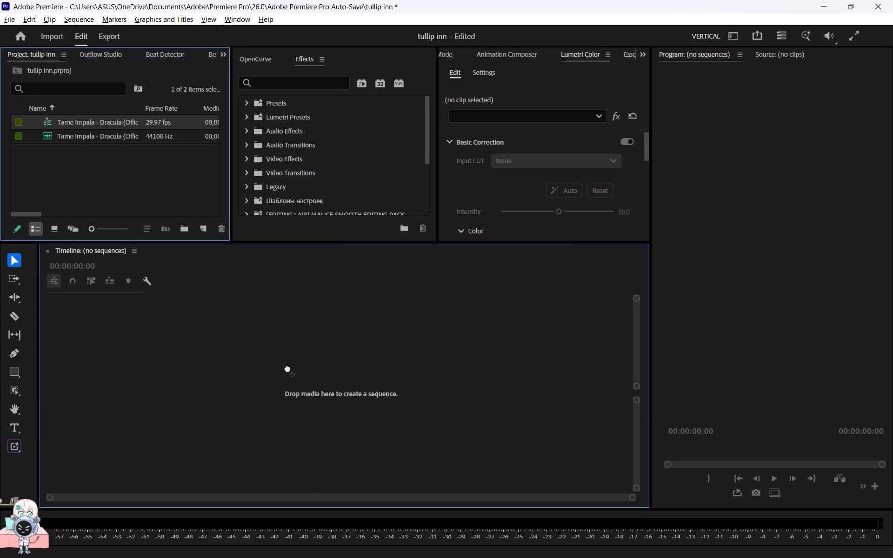
Enlarge audio track A1 and play the song from its start, examining the opening waveform at different zoom levels.
{"action": "double_click", "coordinate": [154, 403]}
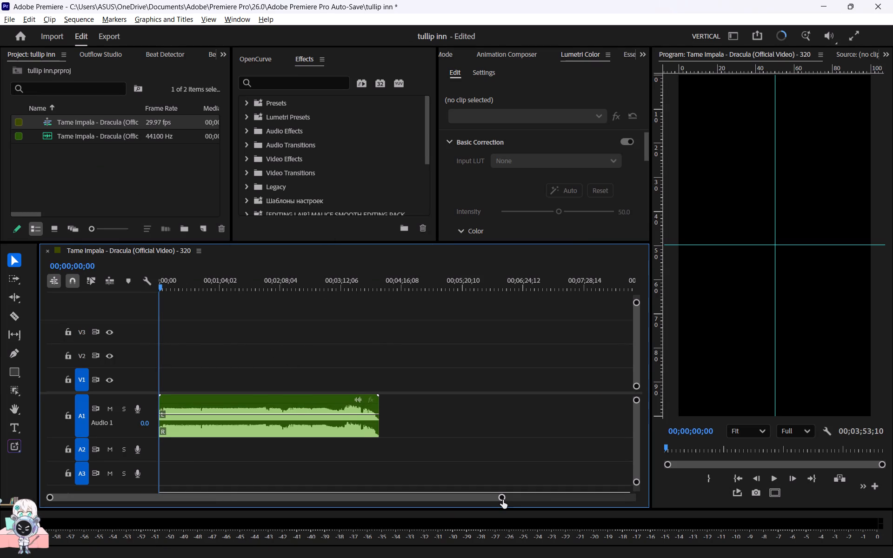
{"action": "left_click_drag", "start_coordinate": [503, 500], "coordinate": [401, 496]}
{"action": "key", "text": "space"}
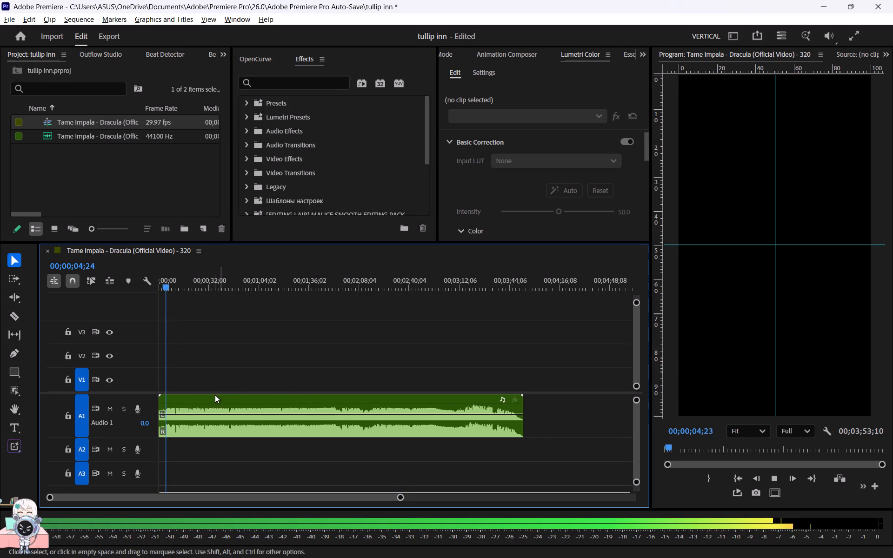
{"action": "left_click_drag", "start_coordinate": [399, 499], "coordinate": [327, 500]}
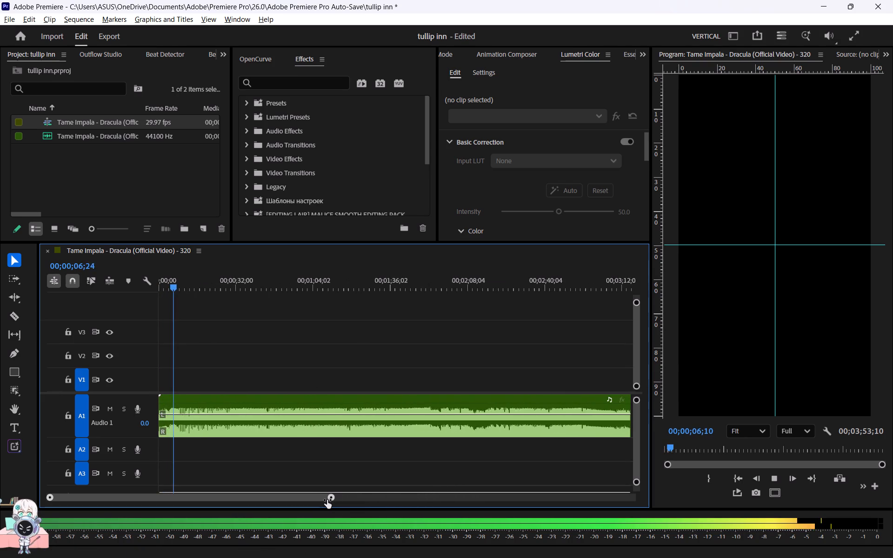
{"action": "left_click_drag", "start_coordinate": [327, 500], "coordinate": [280, 499]}
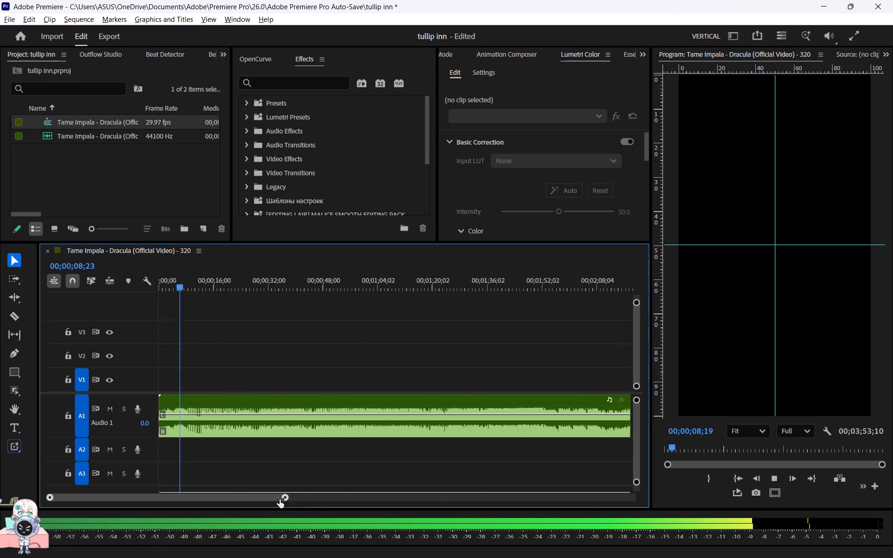
{"action": "left_click_drag", "start_coordinate": [280, 499], "coordinate": [215, 497]}
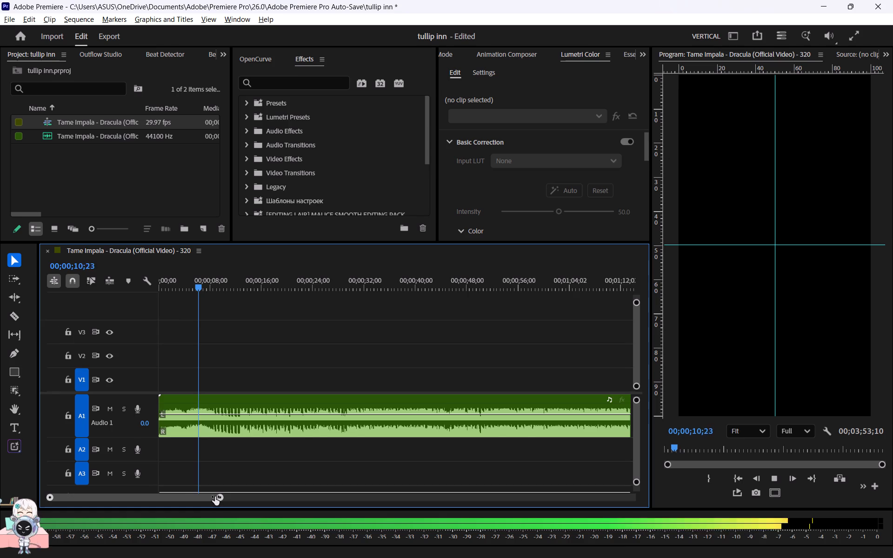
{"action": "left_click_drag", "start_coordinate": [215, 497], "coordinate": [306, 492]}
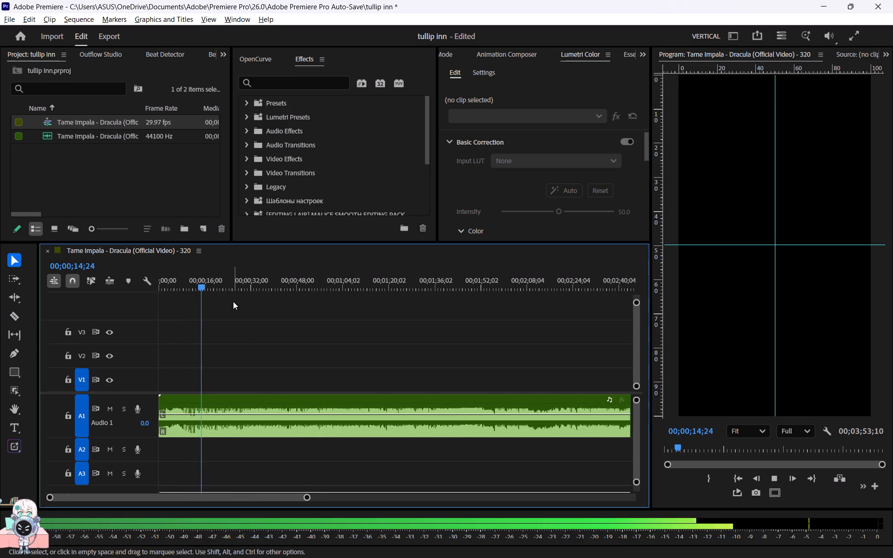
{"action": "left_click_drag", "start_coordinate": [305, 494], "coordinate": [247, 497]}
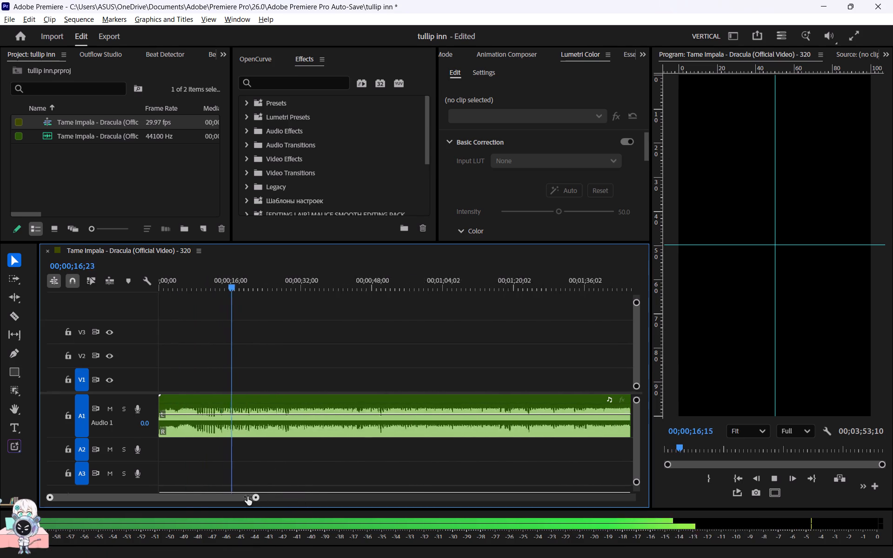
{"action": "left_click_drag", "start_coordinate": [247, 497], "coordinate": [193, 501]}
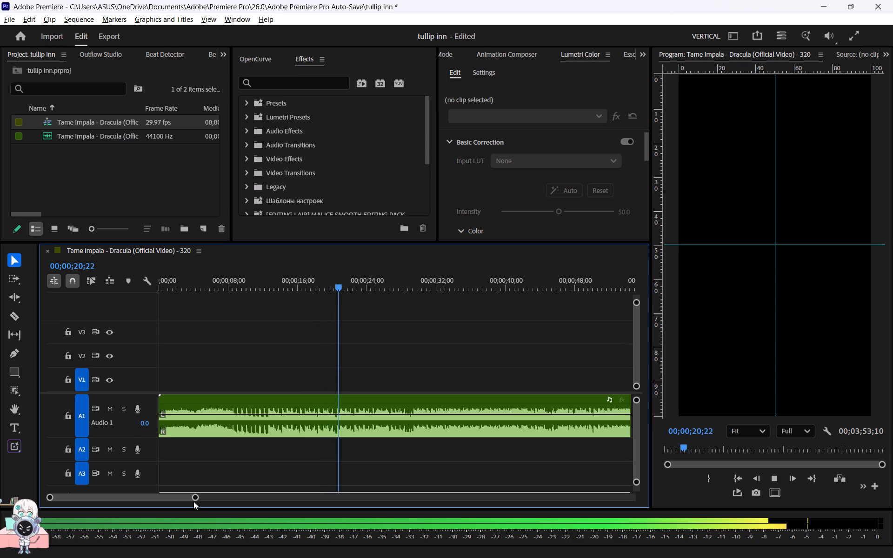
Find the beat after the song's intro and split the audio clip at 00;00;12;18.
{"action": "left_click_drag", "start_coordinate": [353, 277], "coordinate": [270, 283]}
{"action": "key", "text": "space"}
{"action": "key", "text": "space"}
{"action": "scroll", "coordinate": [273, 326], "scroll_direction": "up", "scroll_amount": 13}
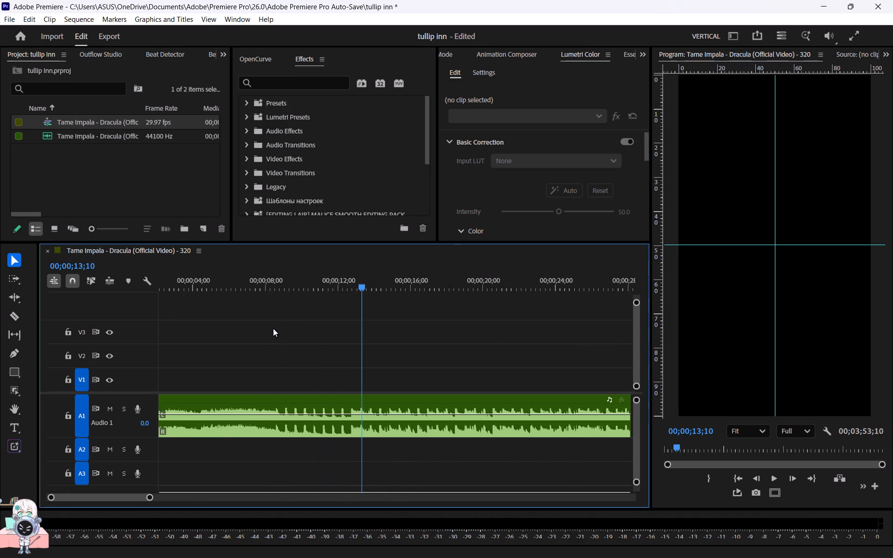
{"action": "left_click", "coordinate": [267, 281]}
{"action": "key", "text": "space"}
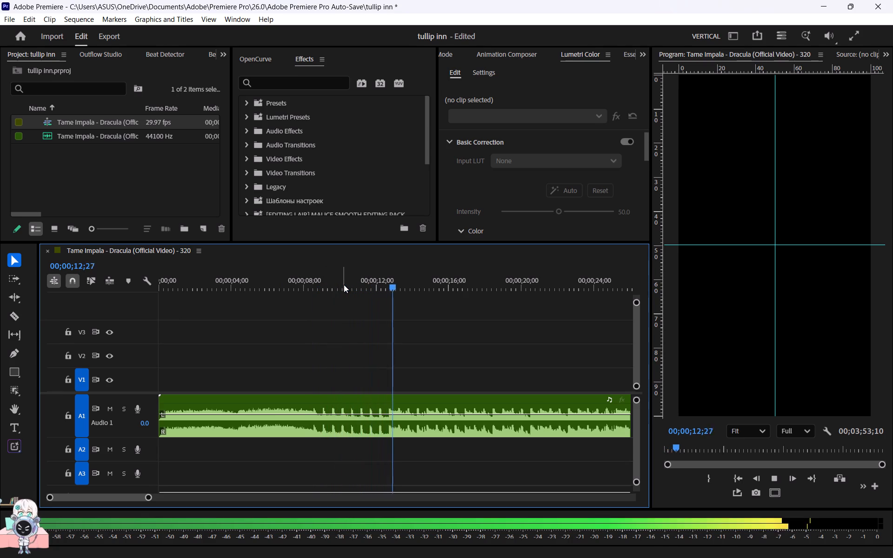
{"action": "key", "text": "space"}
{"action": "left_click_drag", "start_coordinate": [397, 280], "coordinate": [385, 279]}
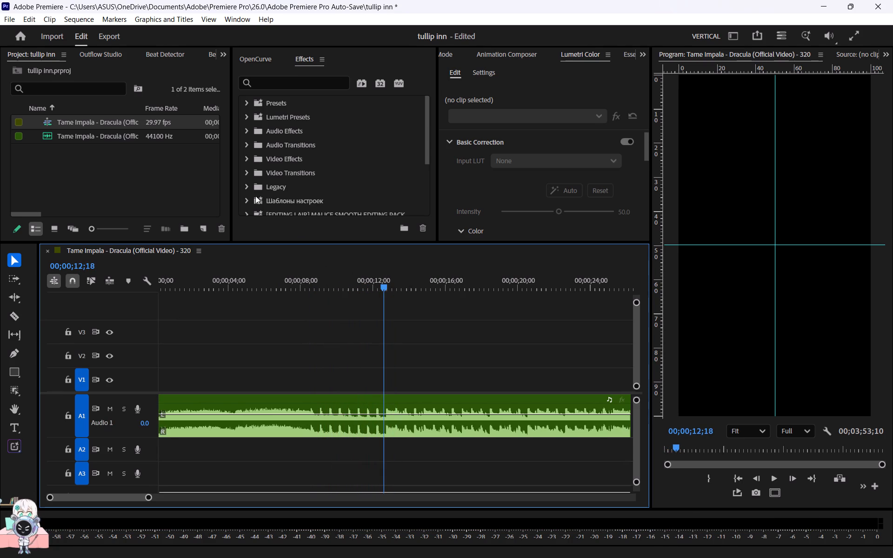
{"action": "key", "text": "c"}
{"action": "left_click_drag", "start_coordinate": [385, 415], "coordinate": [384, 410]}
{"action": "key", "text": "v"}
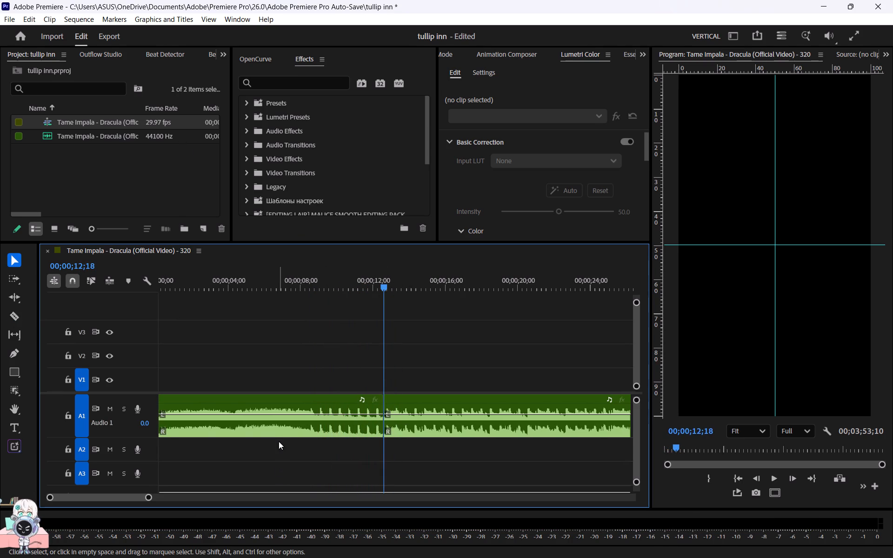
Delete the intro segment before the cut and close the gap it leaves at the start of A1.
{"action": "left_click", "coordinate": [280, 432]}
{"action": "key", "text": "Delete"}
{"action": "left_click", "coordinate": [282, 408]}
{"action": "key", "text": "Delete"}
Play the shortened song from its start to find a better opening beat and split the A1 clip at about 10 seconds.
{"action": "left_click_drag", "start_coordinate": [239, 280], "coordinate": [238, 279]}
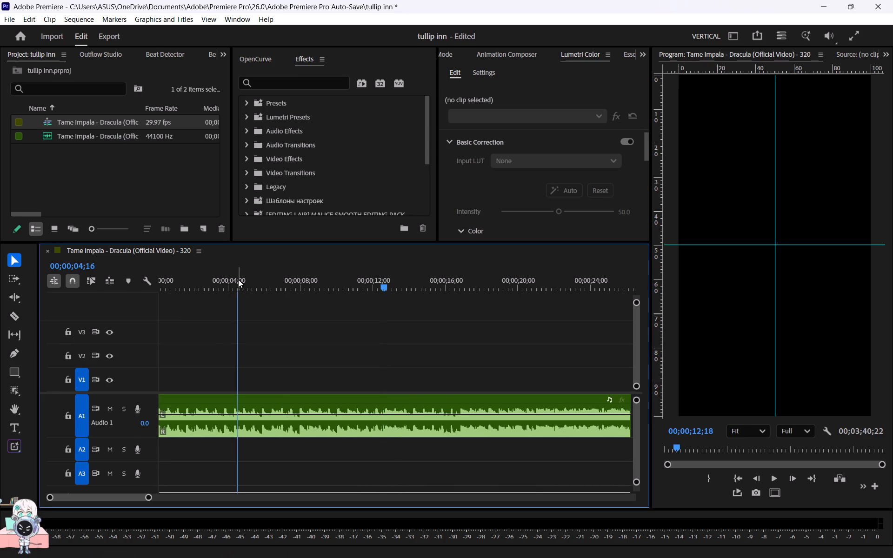
{"action": "left_click_drag", "start_coordinate": [238, 279], "coordinate": [0, 251]}
{"action": "key", "text": "space"}
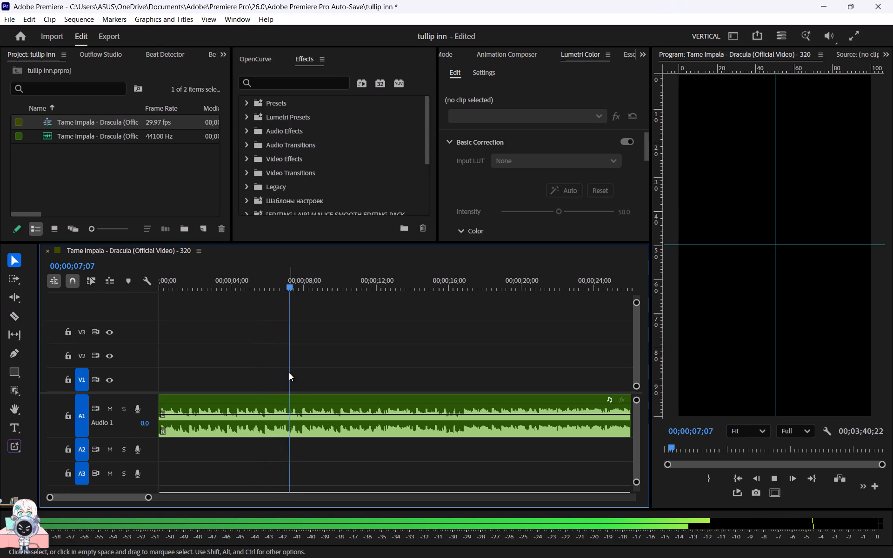
{"action": "key", "text": "c"}
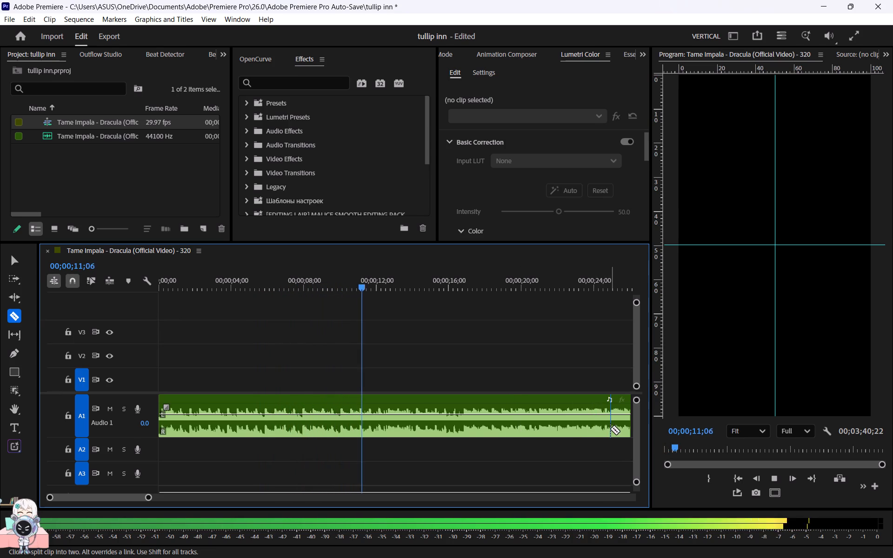
{"action": "scroll", "coordinate": [610, 429], "scroll_direction": "down", "scroll_amount": 2}
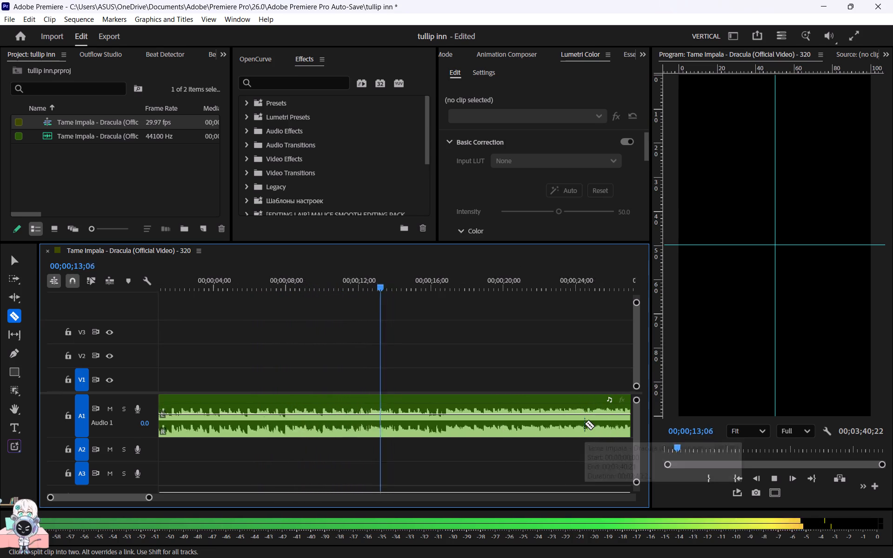
{"action": "scroll", "coordinate": [585, 424], "scroll_direction": "down", "scroll_amount": 1}
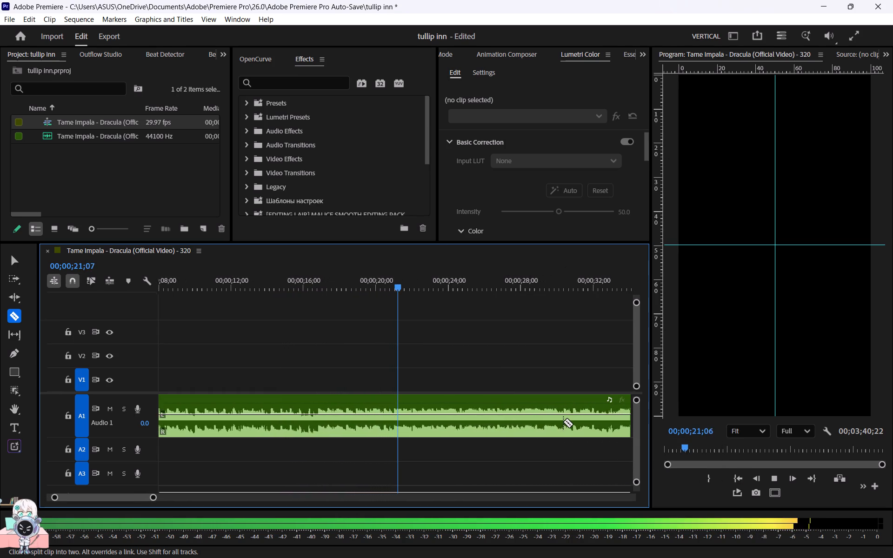
{"action": "key", "text": "v"}
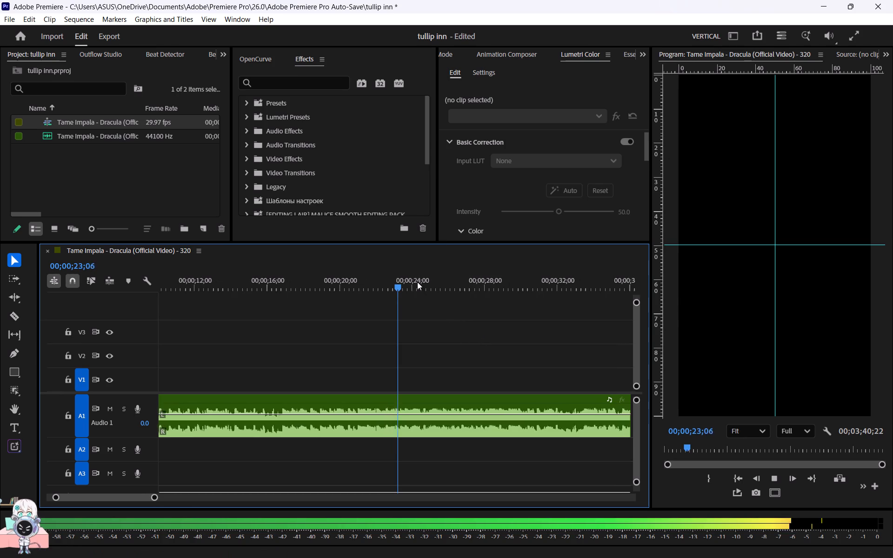
{"action": "left_click_drag", "start_coordinate": [410, 278], "coordinate": [274, 268]}
{"action": "key", "text": "space"}
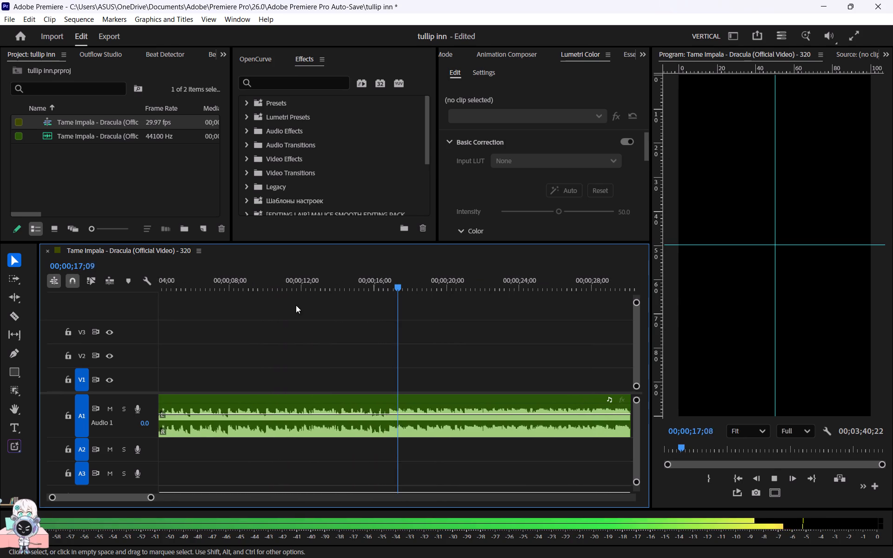
{"action": "scroll", "coordinate": [356, 293], "scroll_direction": "up", "scroll_amount": 3}
{"action": "key", "text": "space"}
{"action": "left_click_drag", "start_coordinate": [332, 278], "coordinate": [253, 264]}
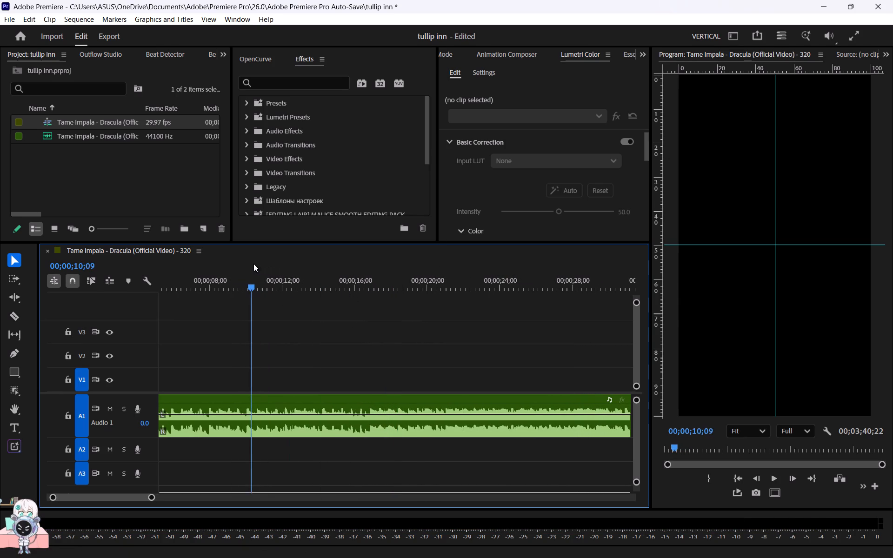
{"action": "left_click_drag", "start_coordinate": [253, 264], "coordinate": [247, 262]}
{"action": "key", "text": "space"}
{"action": "key", "text": "space"}
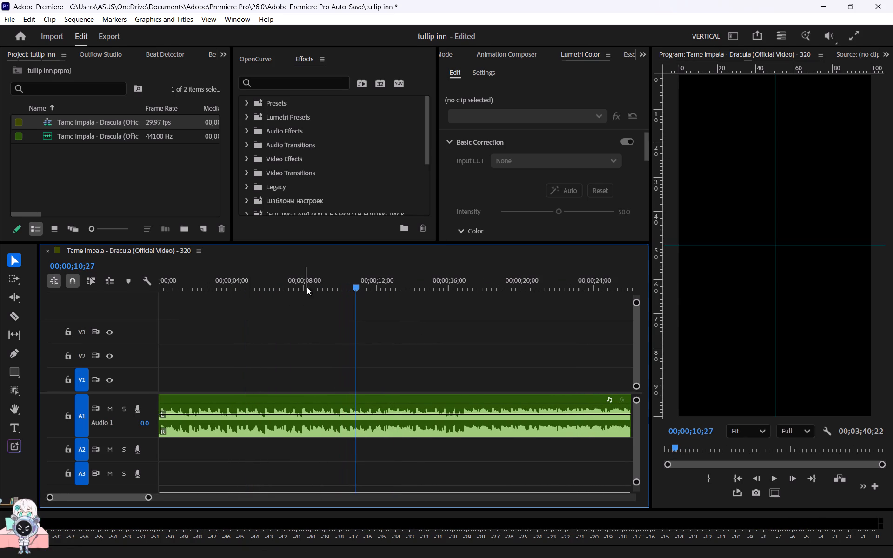
{"action": "key", "text": "c"}
{"action": "left_click", "coordinate": [339, 431]}
{"action": "key", "text": "v"}
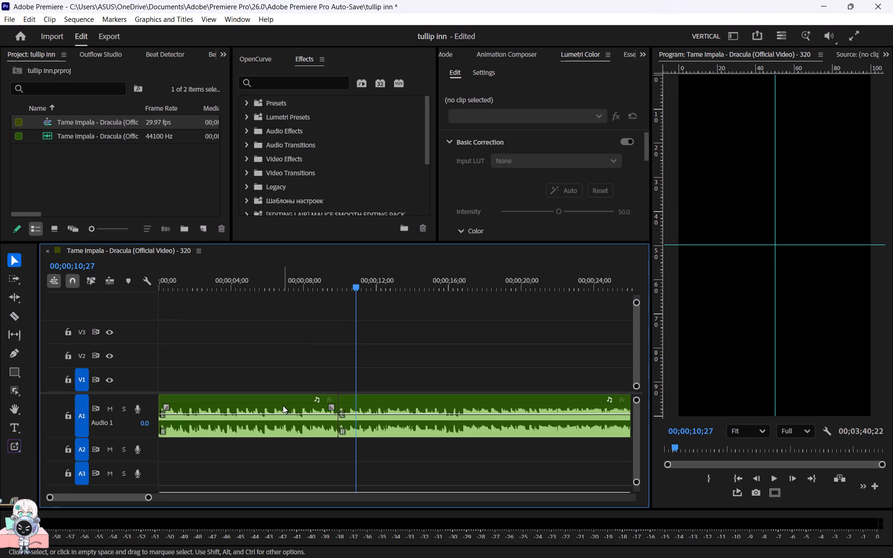
Delete the A1 segment before the new cut and close the gap it leaves at the start.
{"action": "left_click", "coordinate": [283, 405]}
{"action": "key", "text": "Delete"}
{"action": "left_click", "coordinate": [275, 413]}
{"action": "key", "text": "Delete"}
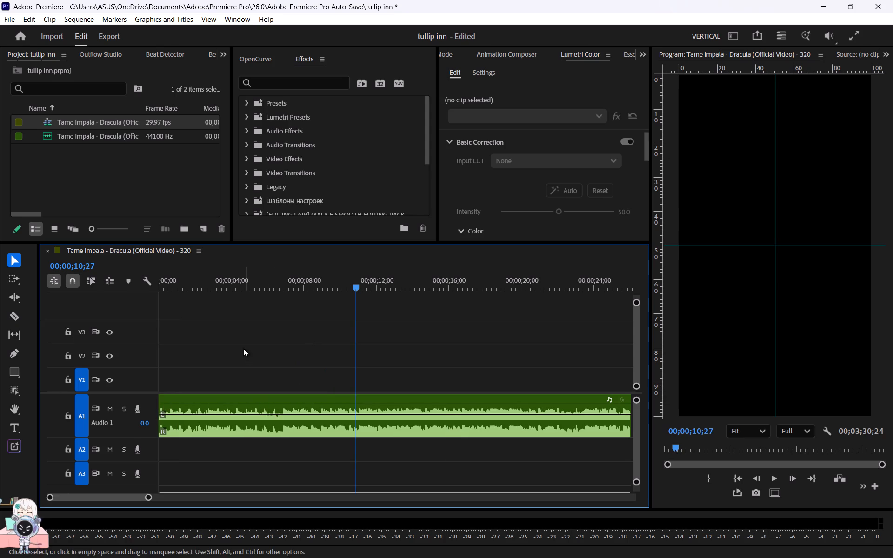
Play the song from the start to choose its ending, split the clip at 00;00;27;19 and delete everything after the cut.
{"action": "left_click_drag", "start_coordinate": [218, 287], "coordinate": [0, 285]}
{"action": "key", "text": "space"}
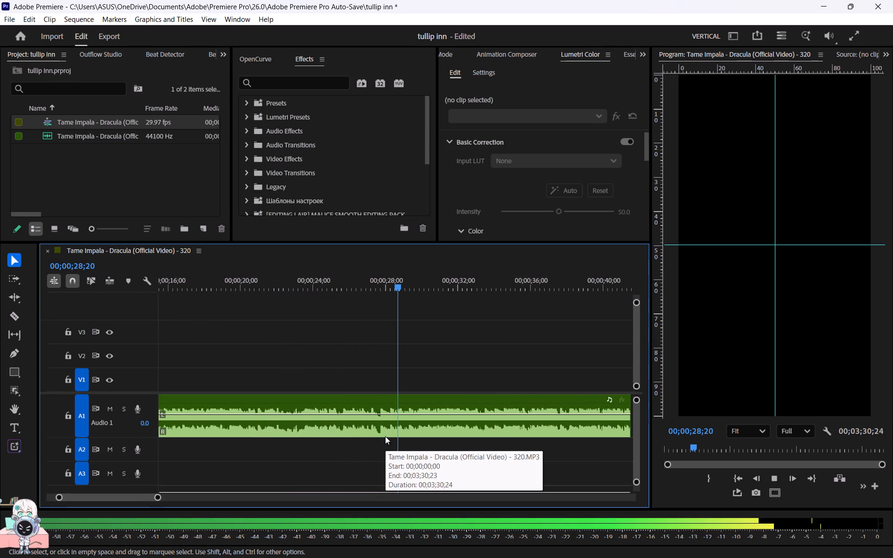
{"action": "key", "text": "space"}
{"action": "key", "text": "c"}
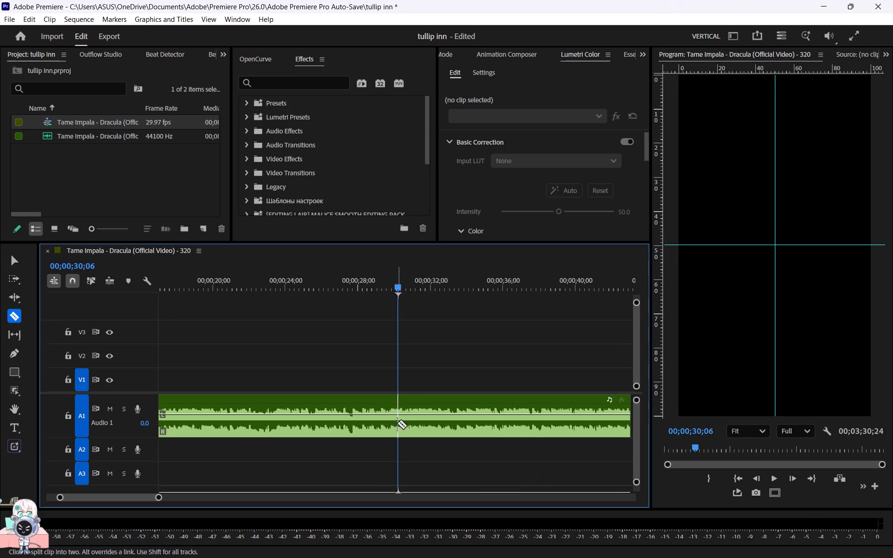
{"action": "left_click", "coordinate": [351, 410]}
{"action": "key", "text": "v"}
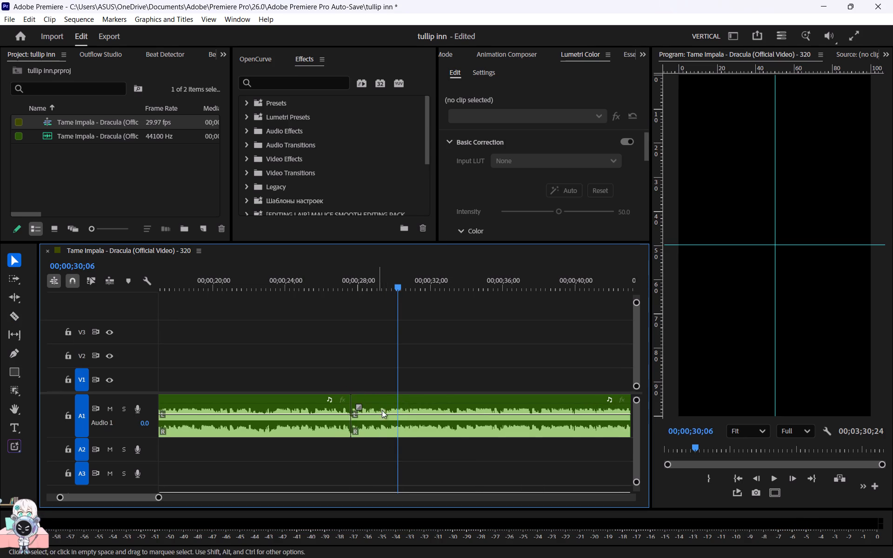
{"action": "left_click", "coordinate": [386, 412]}
{"action": "key", "text": "Delete"}
Split the remaining A1 clip at 00;00;23;28 and play its closing section up to the end.
{"action": "left_click_drag", "start_coordinate": [321, 280], "coordinate": [286, 272]}
{"action": "key", "text": "c"}
{"action": "left_click", "coordinate": [287, 407]}
{"action": "key", "text": "v"}
{"action": "key", "text": "space"}
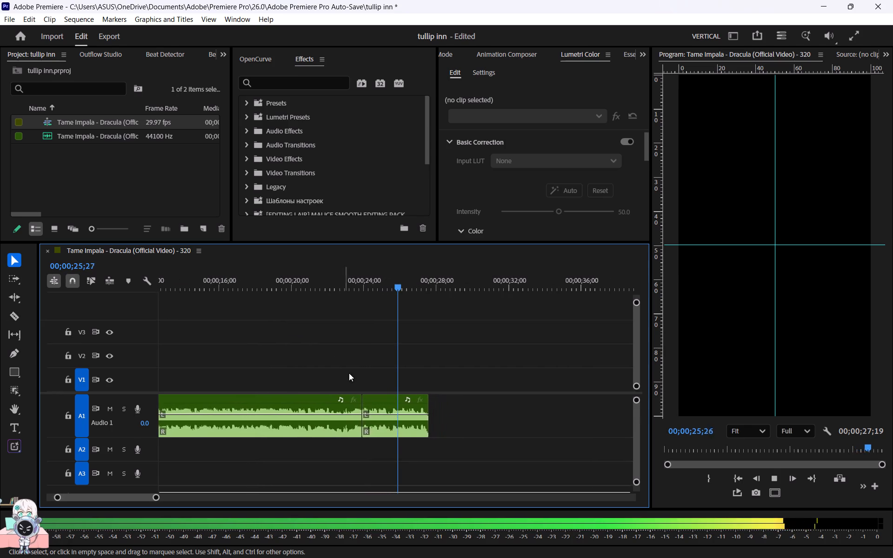
{"action": "scroll", "coordinate": [458, 409], "scroll_direction": "up", "scroll_amount": 11}
{"action": "key", "text": "space"}
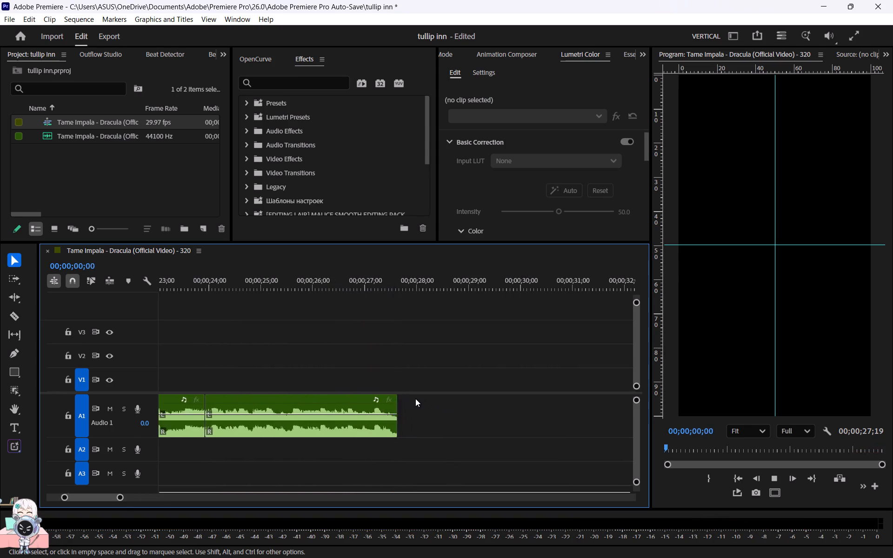
Play the song from the start and add timeline markers on the beats at about 00;00;02;06 and 00;00;05;13.
{"action": "left_click_drag", "start_coordinate": [233, 270], "coordinate": [81, 279]}
{"action": "key", "text": "space"}
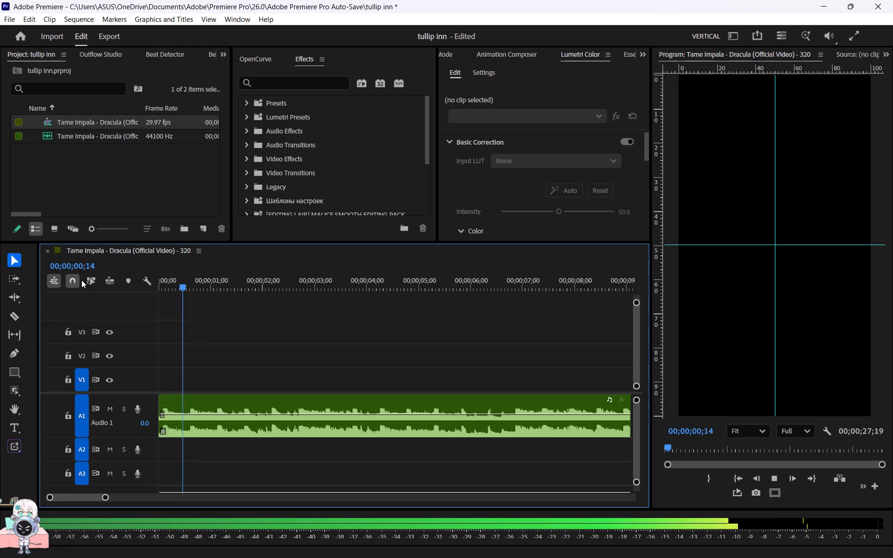
{"action": "key", "text": "m"}
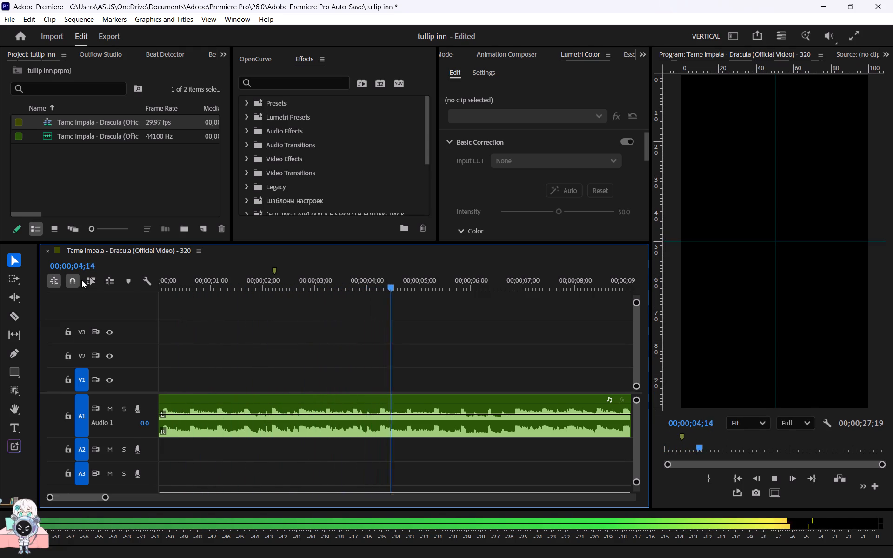
{"action": "key", "text": "m"}
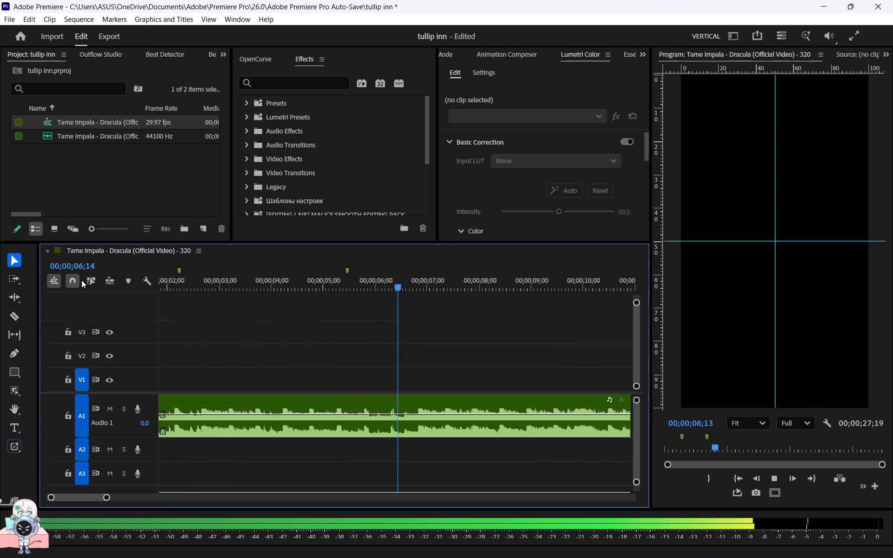
{"action": "key", "text": "space"}
Move the second timeline marker earlier, onto the waveform beat at 00;00;04;08.
{"action": "scroll", "coordinate": [385, 273], "scroll_direction": "up", "scroll_amount": 3}
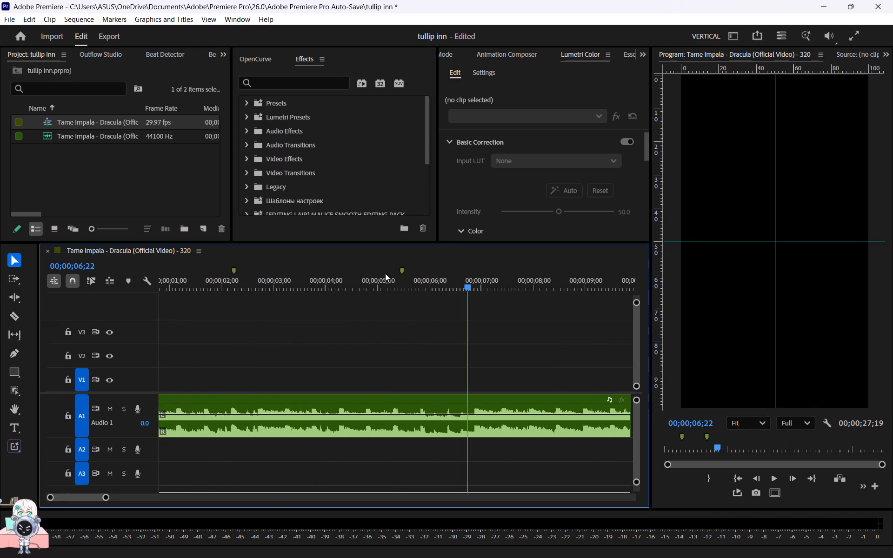
{"action": "scroll", "coordinate": [385, 273], "scroll_direction": "up", "scroll_amount": 8}
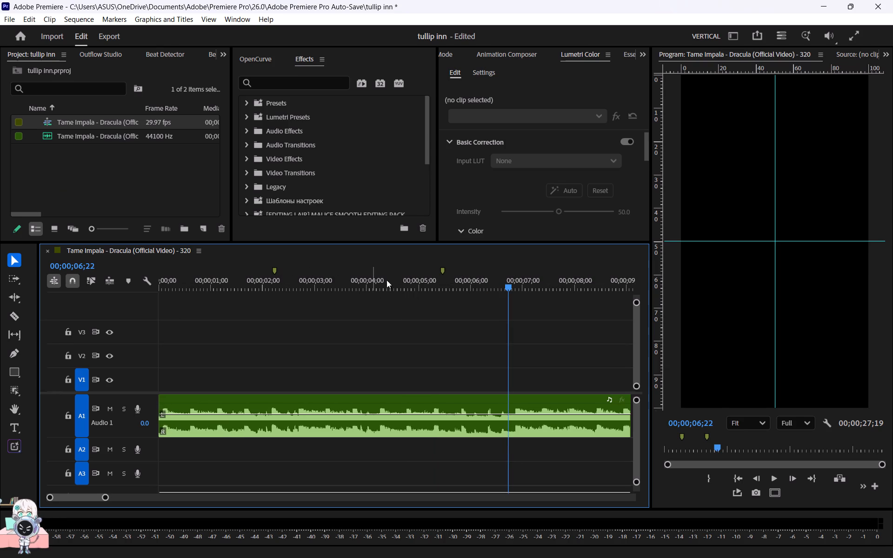
{"action": "left_click_drag", "start_coordinate": [440, 269], "coordinate": [421, 269]}
{"action": "left_click_drag", "start_coordinate": [376, 271], "coordinate": [363, 270]}
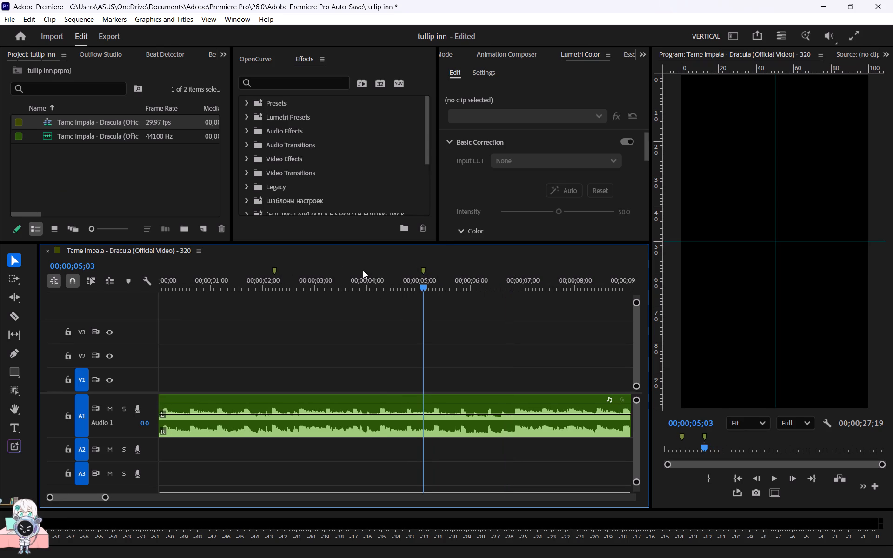
{"action": "left_click_drag", "start_coordinate": [363, 270], "coordinate": [364, 270]}
{"action": "left_click", "coordinate": [380, 274]}
{"action": "left_click_drag", "start_coordinate": [424, 266], "coordinate": [422, 267]}
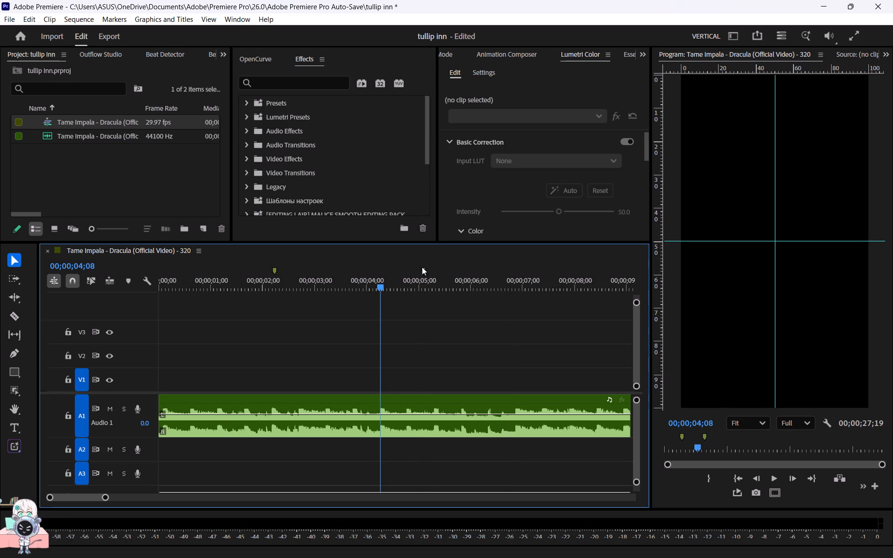
{"action": "left_click_drag", "start_coordinate": [422, 267], "coordinate": [383, 268]}
Replay the song from the start and add six more timeline markers on beats at about 7, 9, 11, 15, 19 and 22 seconds.
{"action": "left_click_drag", "start_coordinate": [353, 275], "coordinate": [0, 279]}
{"action": "key", "text": "space"}
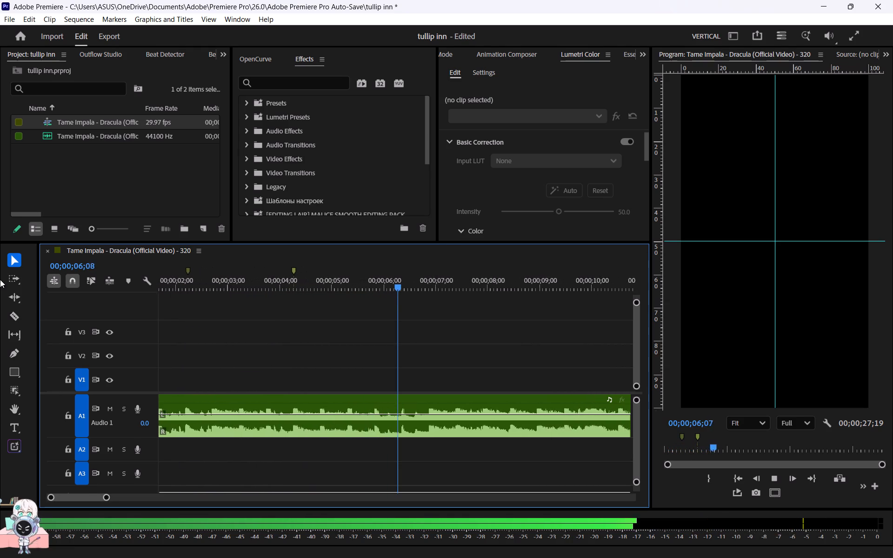
{"action": "key", "text": "m"}
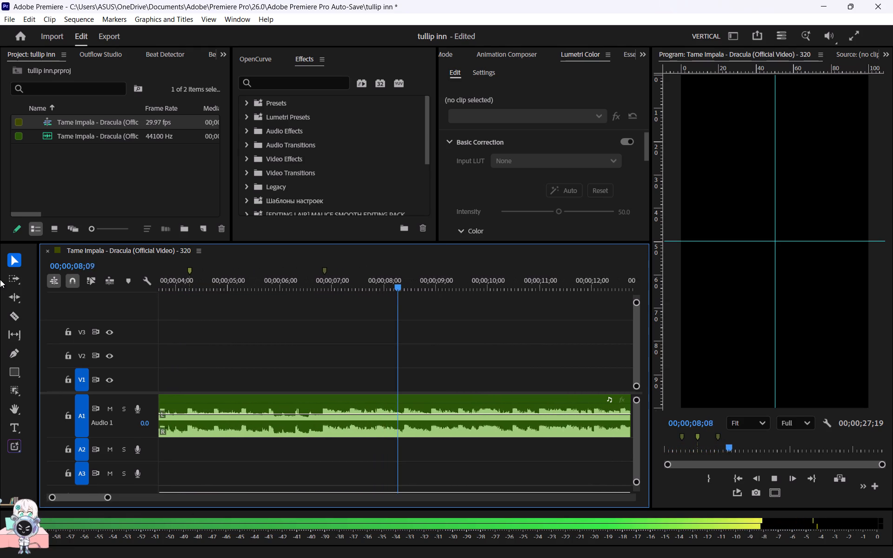
{"action": "key", "text": "m"}
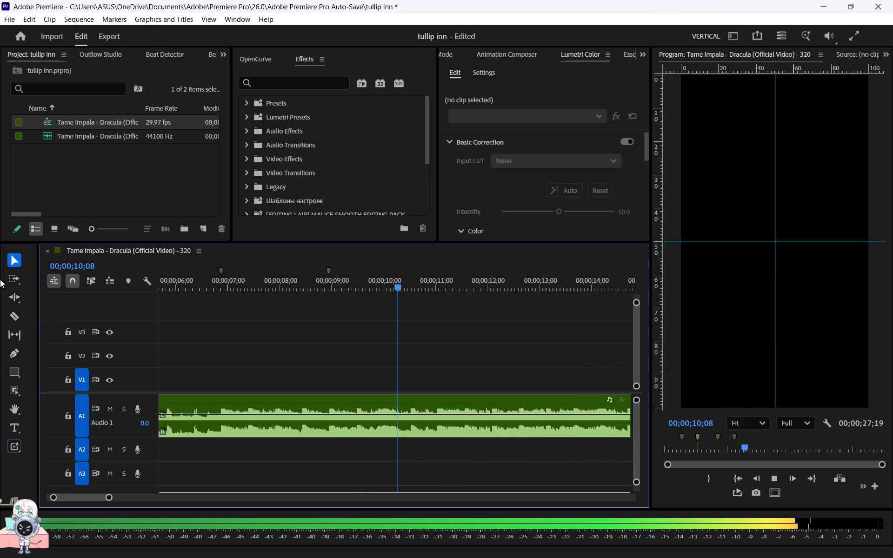
{"action": "key", "text": "m"}
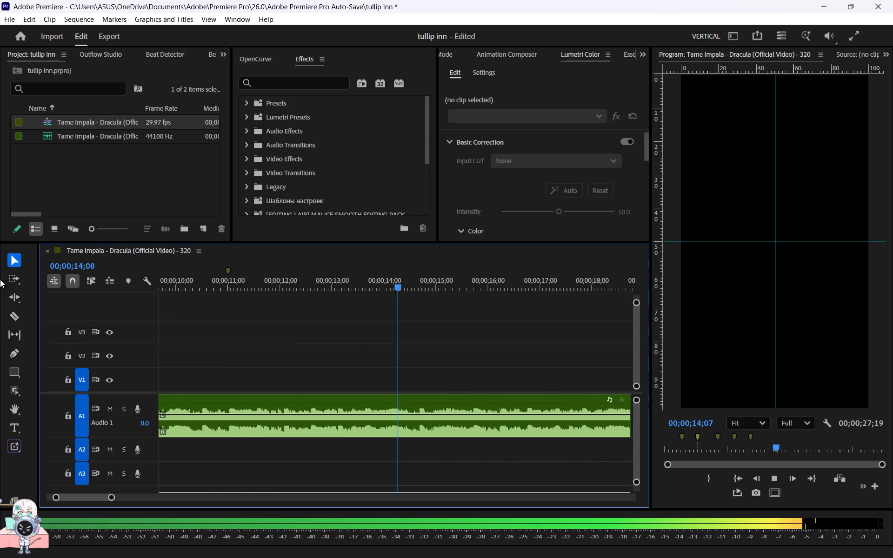
{"action": "key", "text": "m"}
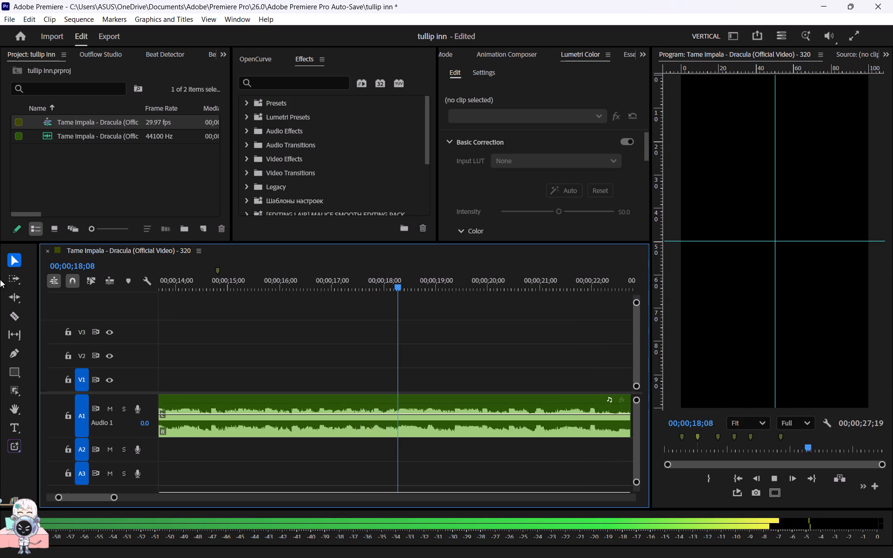
{"action": "key", "text": "m"}
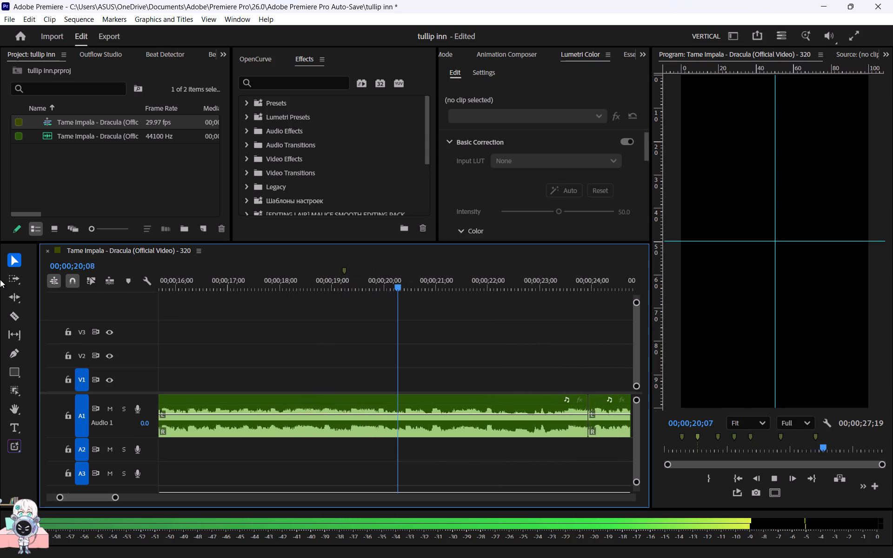
{"action": "key", "text": "m"}
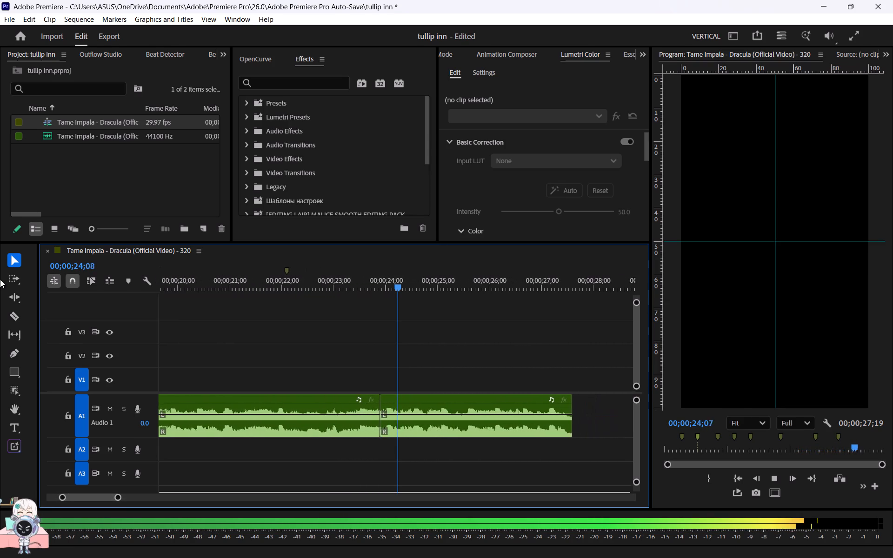
{"action": "key", "text": "space"}
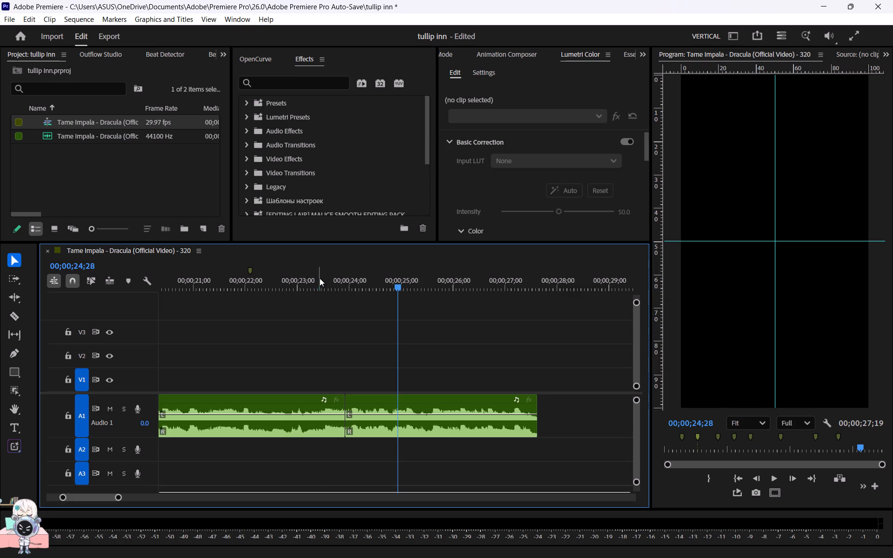
Add a timeline marker at the cut between the two A1 clips, at 00;00;23;28.
{"action": "left_click_drag", "start_coordinate": [319, 278], "coordinate": [347, 278]}
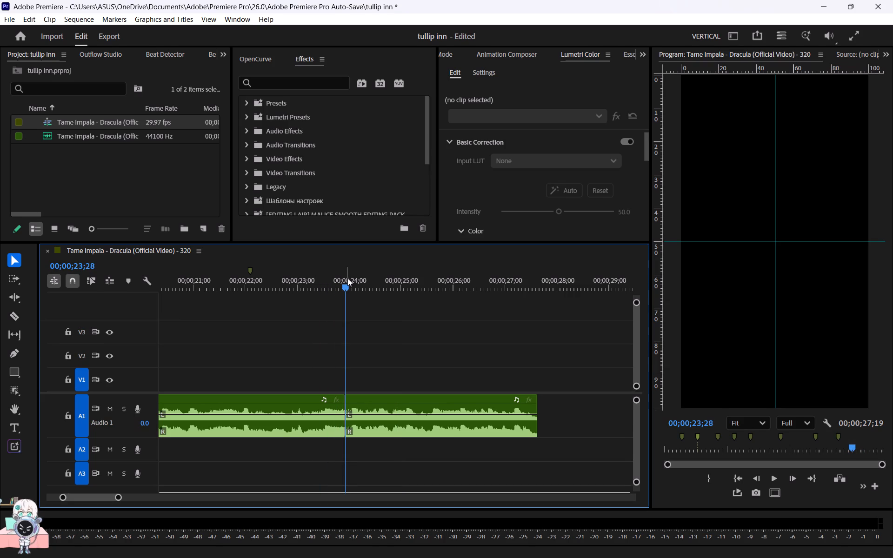
{"action": "key", "text": "m"}
{"action": "left_click", "coordinate": [344, 267]}
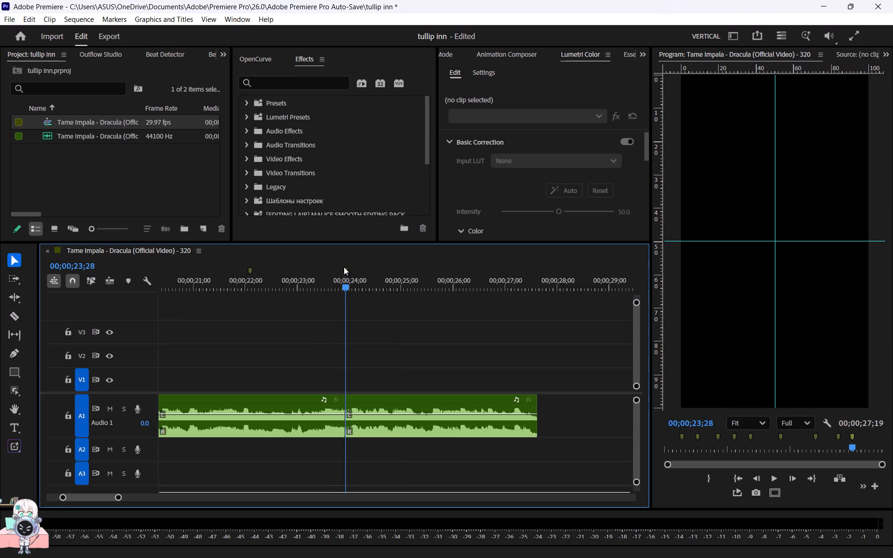
{"action": "left_click_drag", "start_coordinate": [344, 268], "coordinate": [350, 268]}
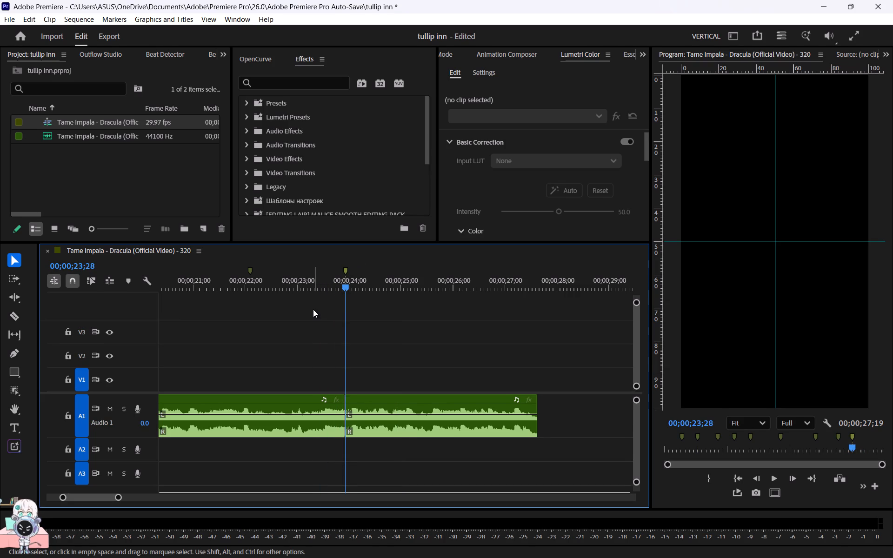
{"action": "scroll", "coordinate": [313, 309], "scroll_direction": "down", "scroll_amount": 12}
{"action": "scroll", "coordinate": [313, 308], "scroll_direction": "up", "scroll_amount": 11}
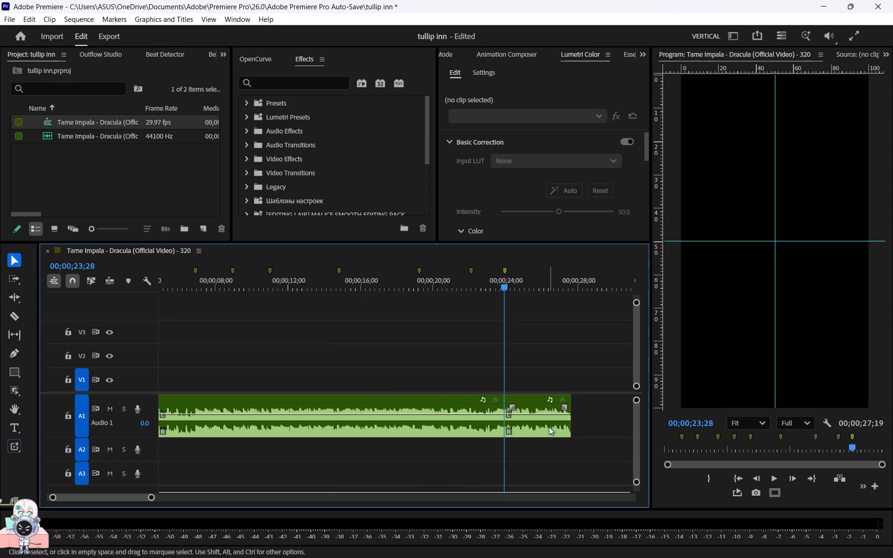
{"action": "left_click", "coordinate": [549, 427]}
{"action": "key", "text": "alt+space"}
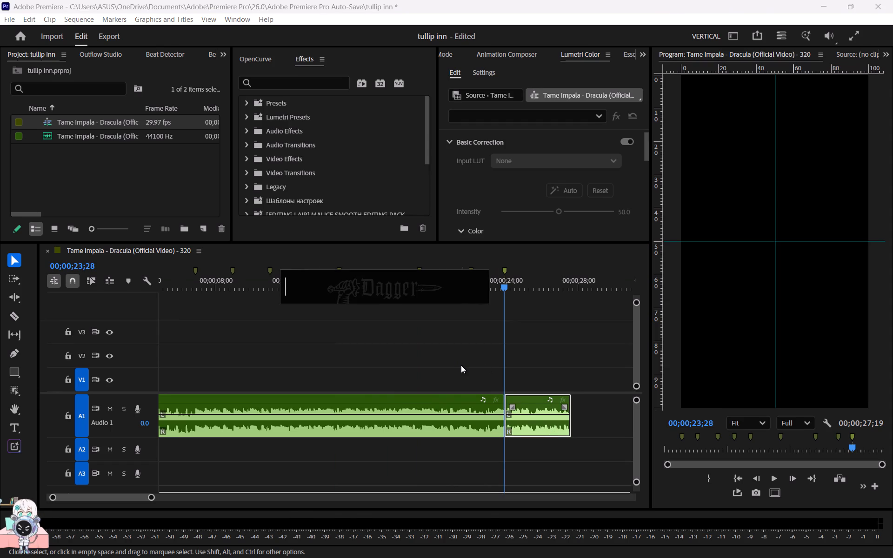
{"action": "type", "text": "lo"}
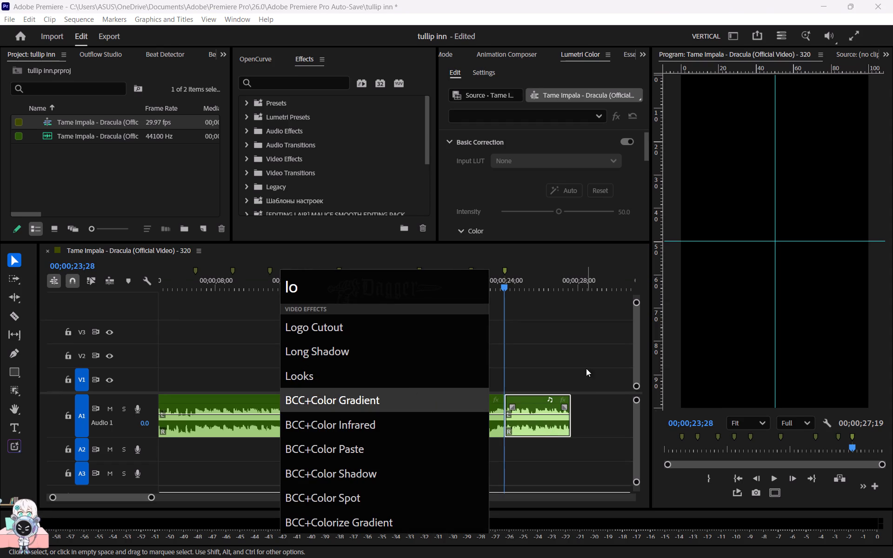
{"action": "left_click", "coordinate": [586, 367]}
Search the effects for "low pas" and apply the BGM Lowpass preset to the short second clip on A1.
{"action": "left_click", "coordinate": [300, 82]}
{"action": "type", "text": "low pas"}
{"action": "right_click_drag", "start_coordinate": [300, 87], "coordinate": [276, 90]}
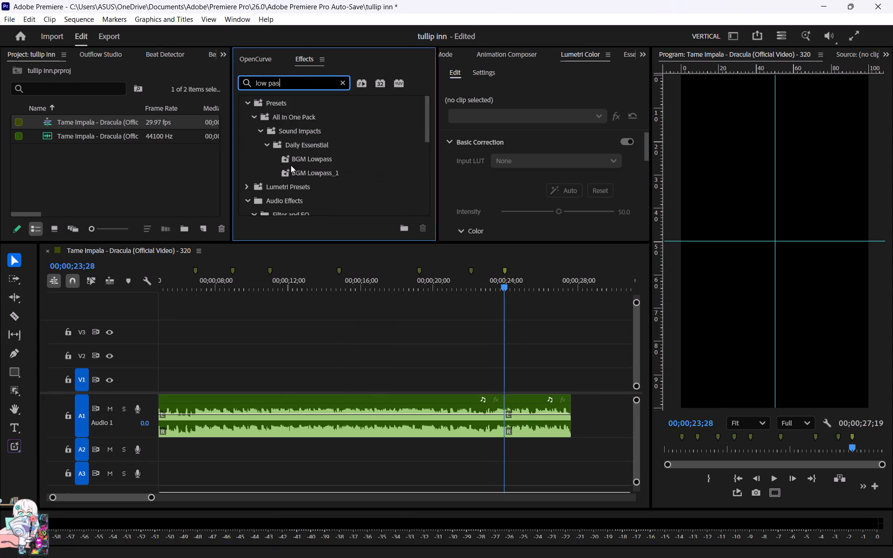
{"action": "left_click_drag", "start_coordinate": [302, 161], "coordinate": [545, 426]}
Apply an audio transition at the cut between the two A1 clips.
{"action": "left_click", "coordinate": [508, 424]}
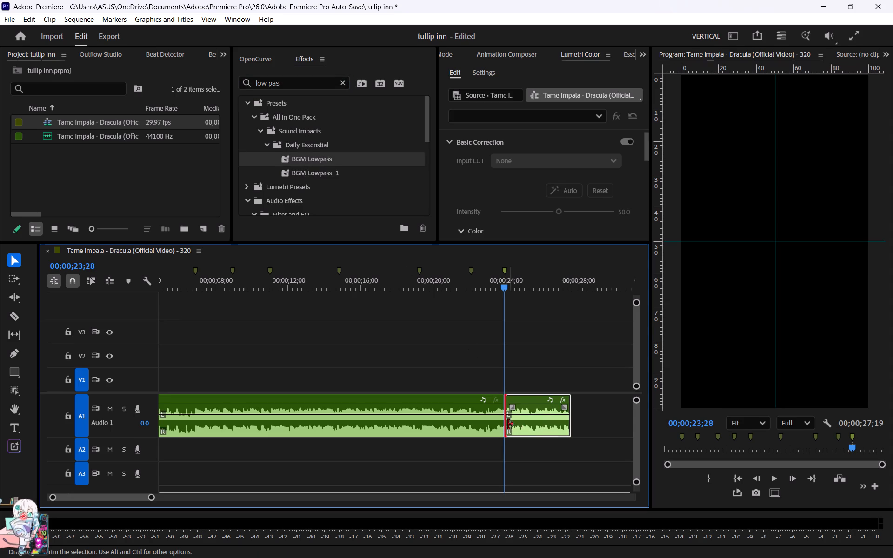
{"action": "right_click", "coordinate": [508, 424]}
{"action": "left_click", "coordinate": [573, 500]}
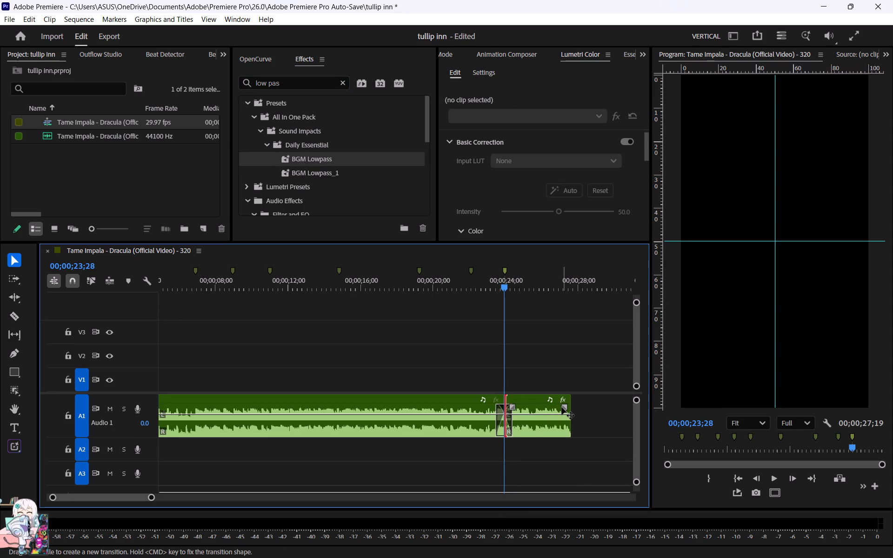
Fade out the end of the second A1 clip from about 00;00;26;00, play it back and return to the start.
{"action": "left_click_drag", "start_coordinate": [562, 407], "coordinate": [540, 414]}
{"action": "key", "text": "space"}
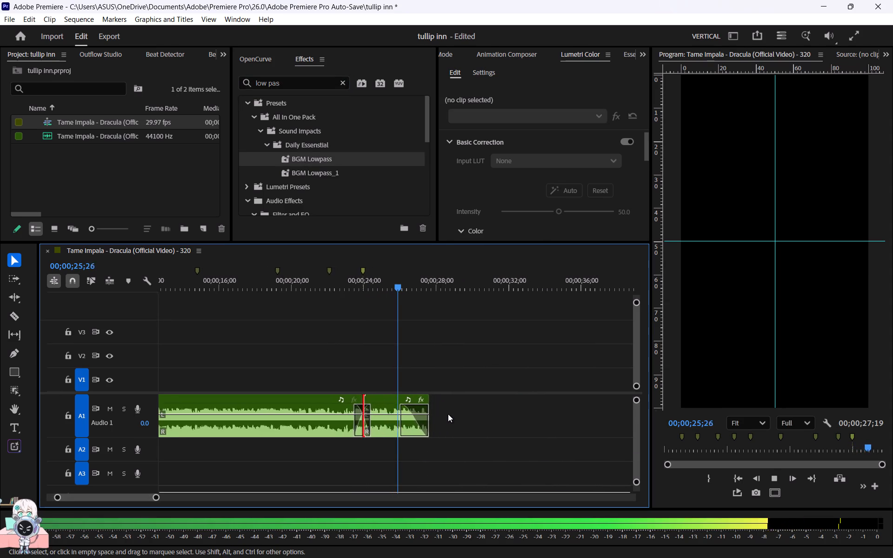
{"action": "left_click_drag", "start_coordinate": [402, 281], "coordinate": [67, 300]}
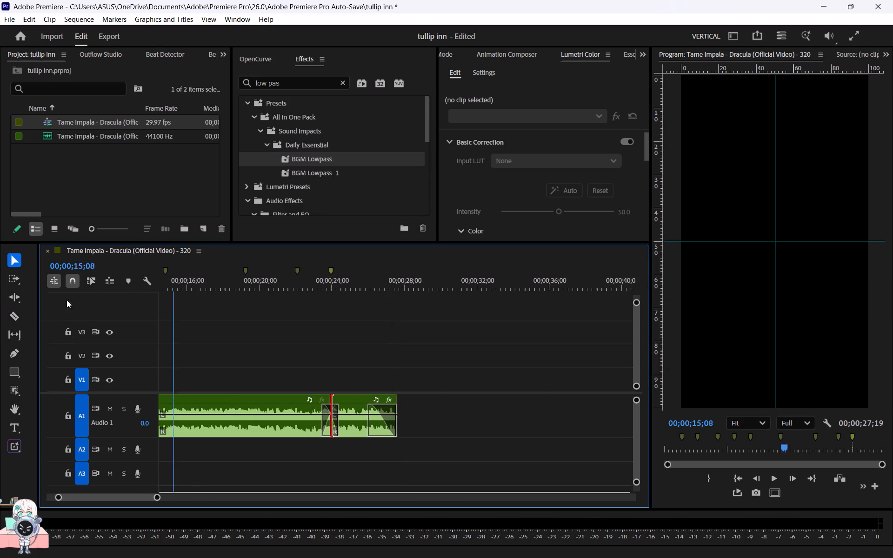
{"action": "left_click_drag", "start_coordinate": [67, 300], "coordinate": [0, 345]}
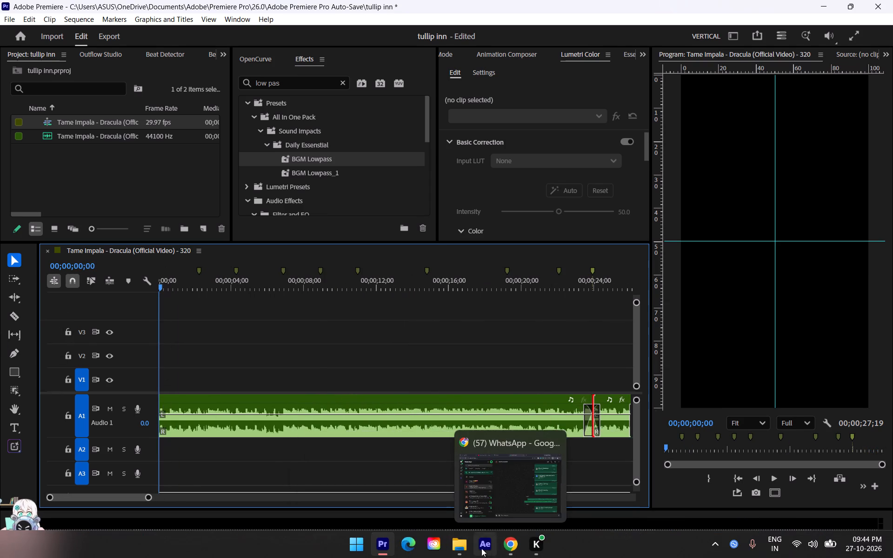
Switch to File Explorer and open a new tab.
{"action": "left_click", "coordinate": [463, 546]}
{"action": "left_click", "coordinate": [370, 480]}
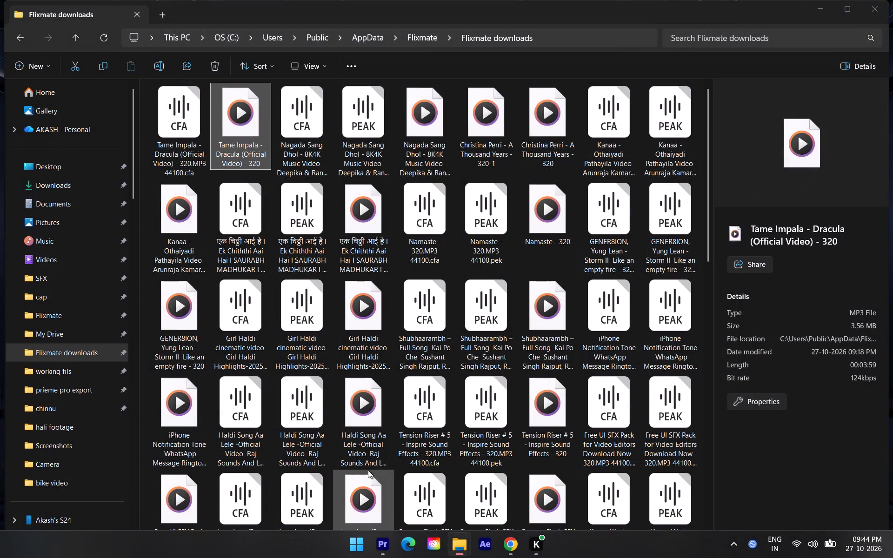
{"action": "left_click", "coordinate": [164, 17]}
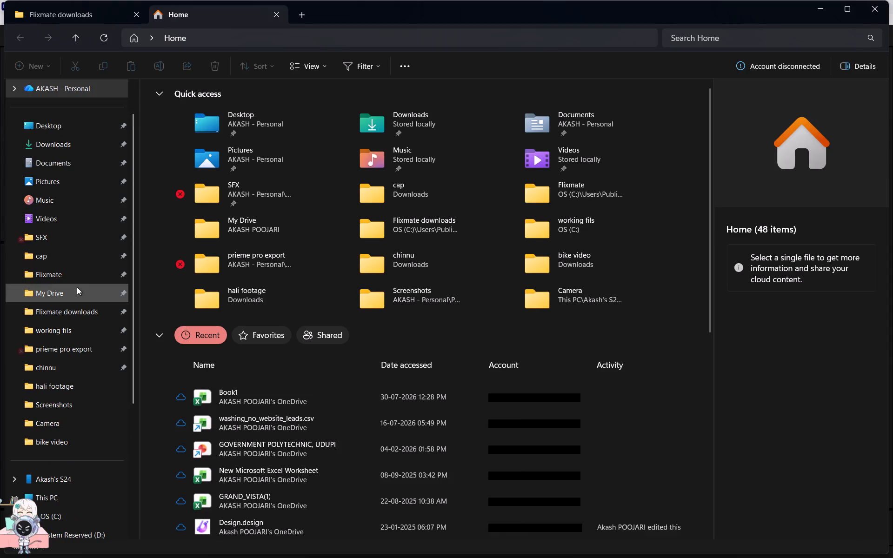
{"action": "scroll", "coordinate": [94, 348], "scroll_direction": "up", "scroll_amount": 7}
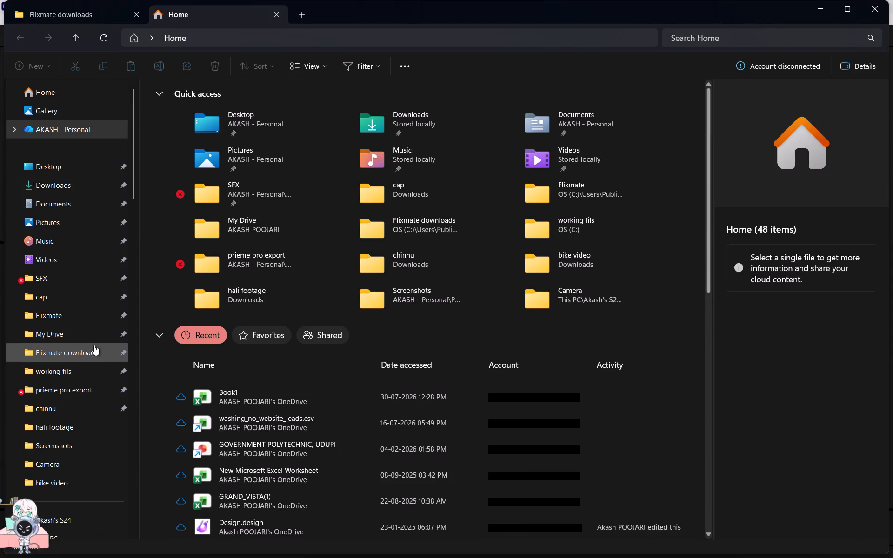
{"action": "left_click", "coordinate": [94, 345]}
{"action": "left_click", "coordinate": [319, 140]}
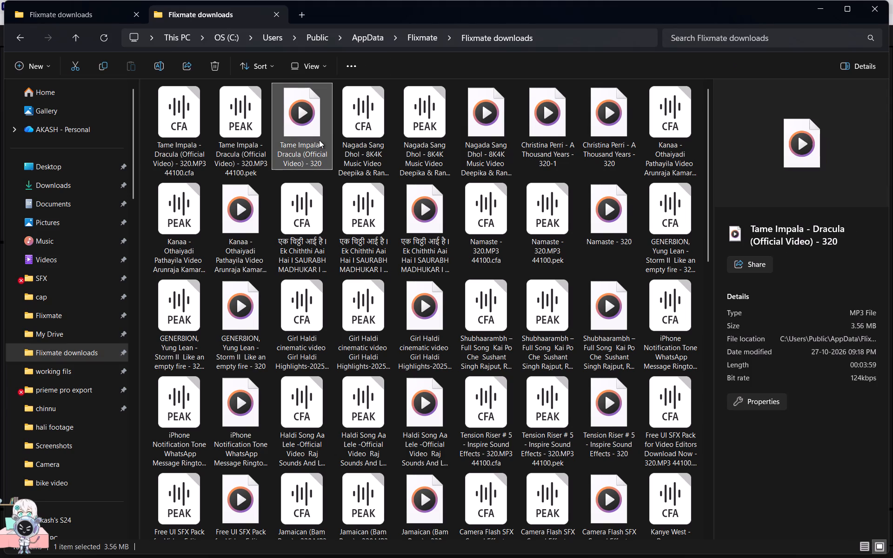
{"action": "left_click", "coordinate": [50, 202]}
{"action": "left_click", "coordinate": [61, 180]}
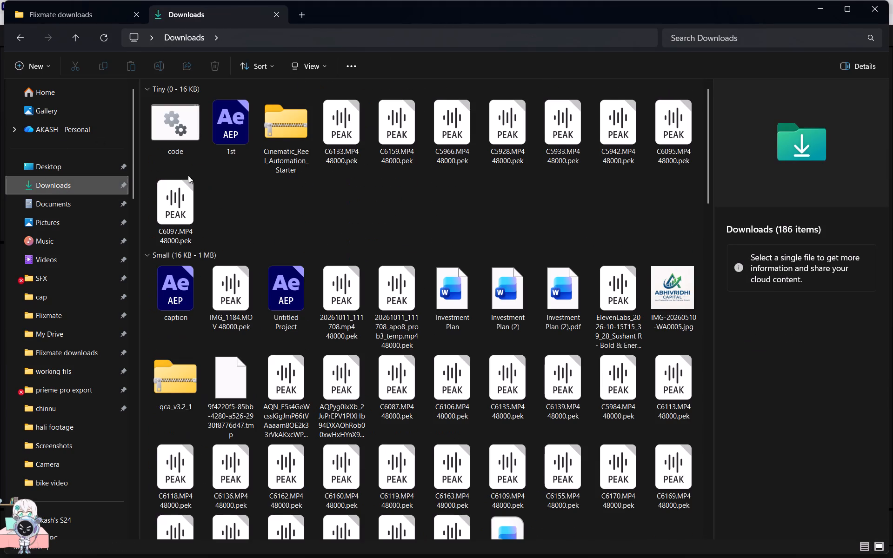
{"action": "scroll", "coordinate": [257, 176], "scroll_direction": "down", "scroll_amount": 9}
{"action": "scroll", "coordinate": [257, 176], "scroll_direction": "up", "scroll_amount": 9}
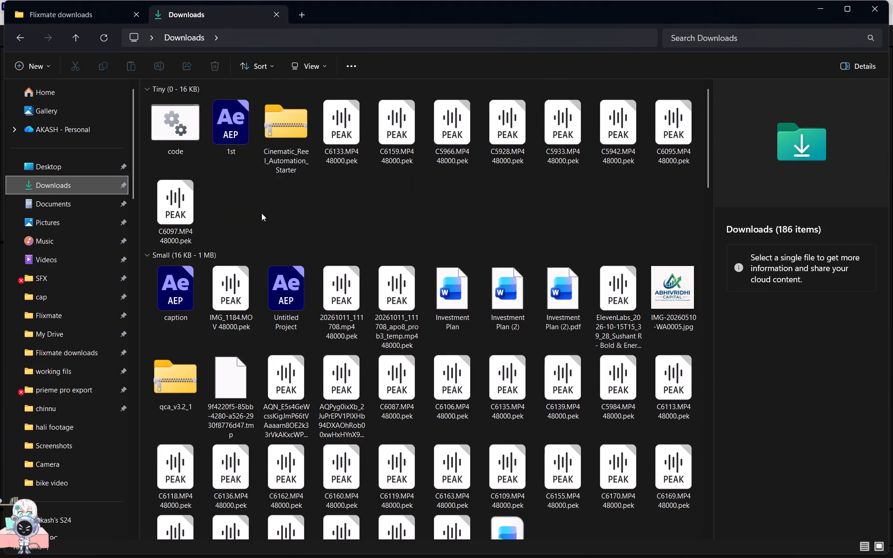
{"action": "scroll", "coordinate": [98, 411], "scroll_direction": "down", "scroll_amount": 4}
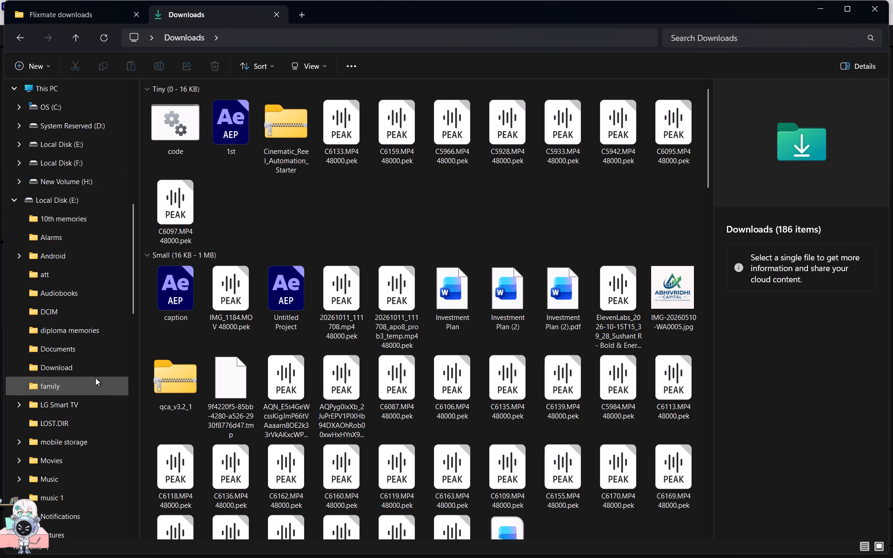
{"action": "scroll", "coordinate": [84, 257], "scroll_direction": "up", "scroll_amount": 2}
Open the tullip inn folder inside work file on Local Disk (F:).
{"action": "left_click", "coordinate": [76, 314]}
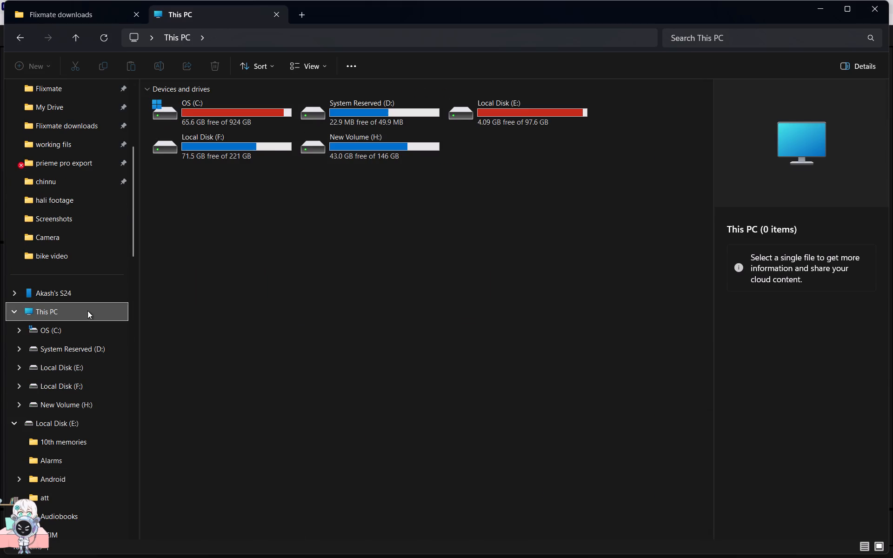
{"action": "left_click", "coordinate": [265, 141]}
{"action": "left_click", "coordinate": [265, 141]}
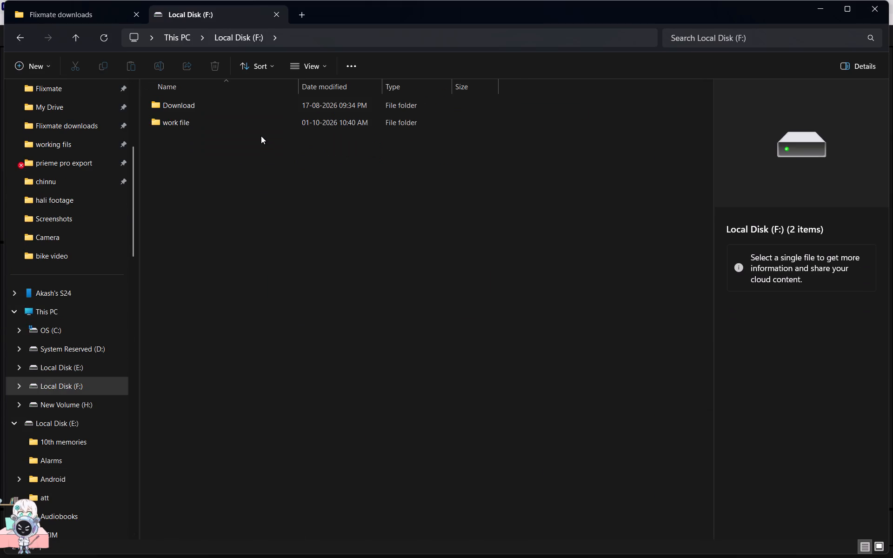
{"action": "double_click", "coordinate": [258, 118]}
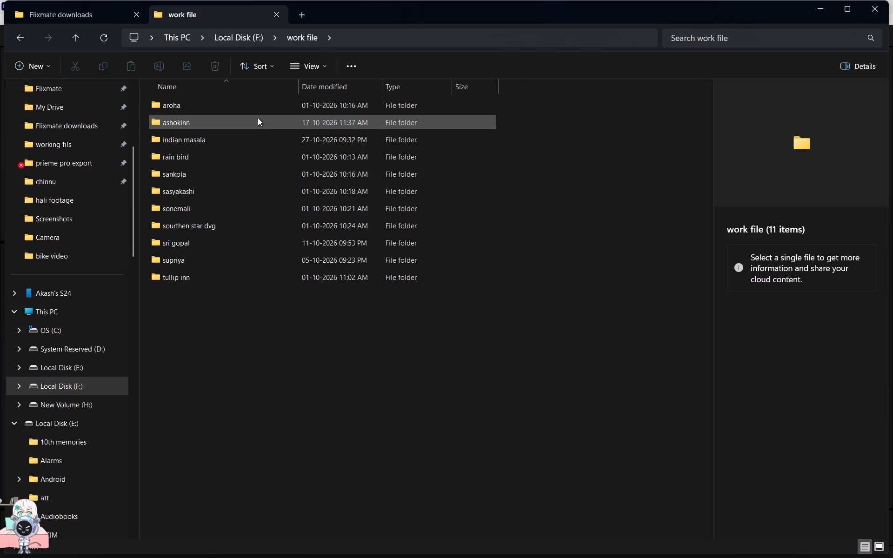
{"action": "double_click", "coordinate": [182, 279]}
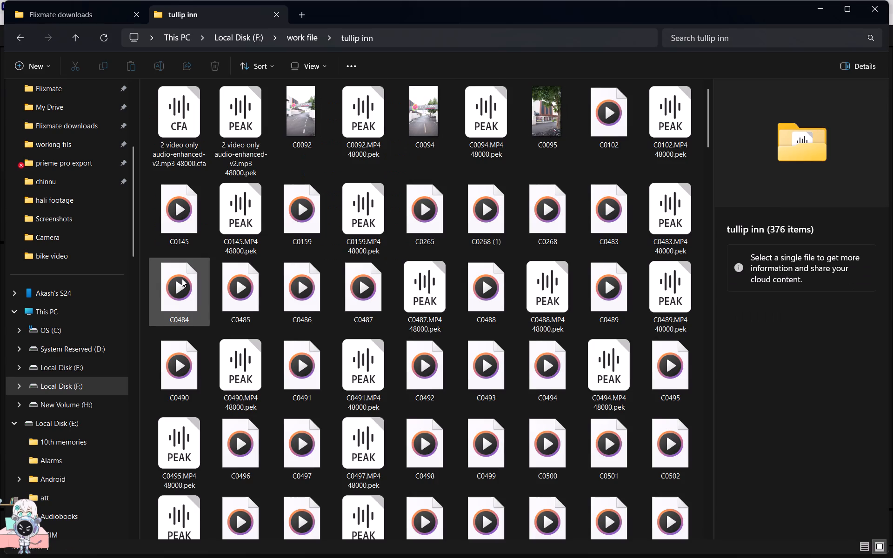
Preview the C0094 video of the Tulips Inn entrance sign.
{"action": "left_click", "coordinate": [420, 120]}
{"action": "key", "text": "space"}
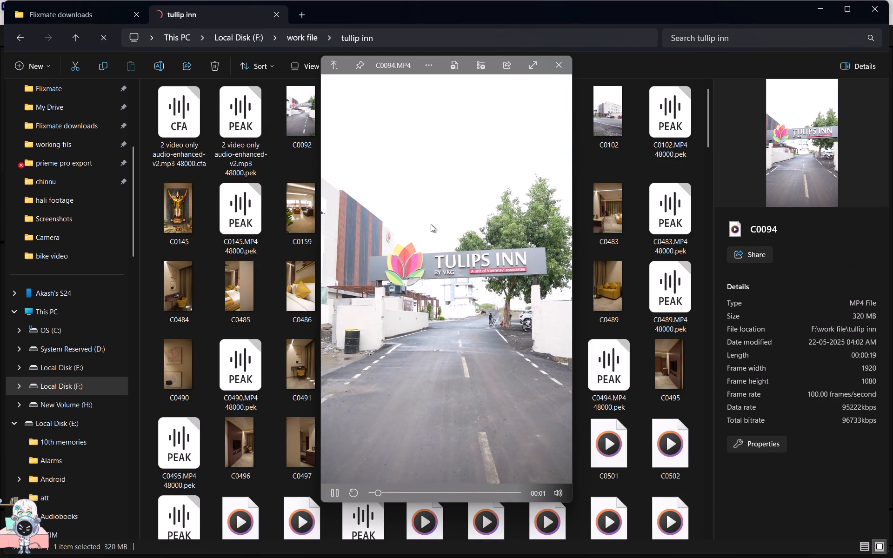
{"action": "key", "text": "space"}
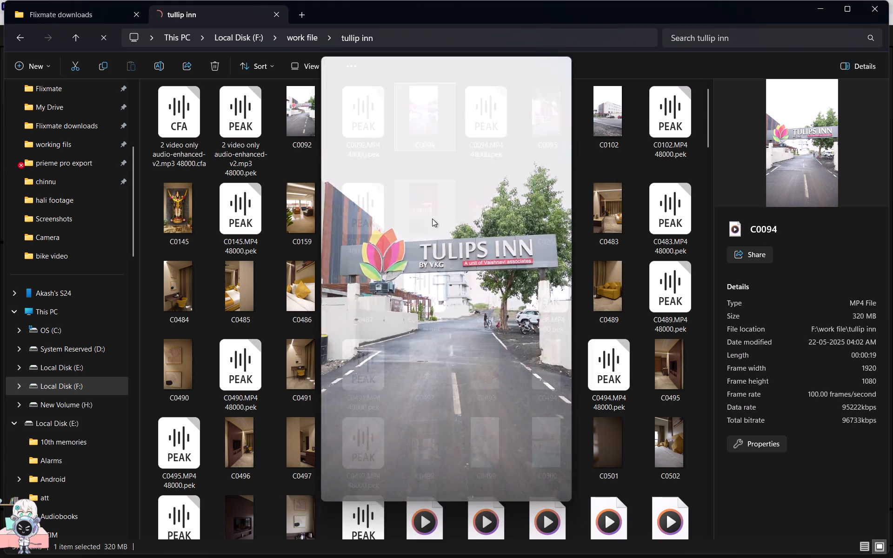
Bring C0094 into the Premiere sequence, delete its linked audio and place the video at the start of V1.
{"action": "left_click_drag", "start_coordinate": [428, 114], "coordinate": [483, 160]}
{"action": "key", "text": "alt+Tab"}
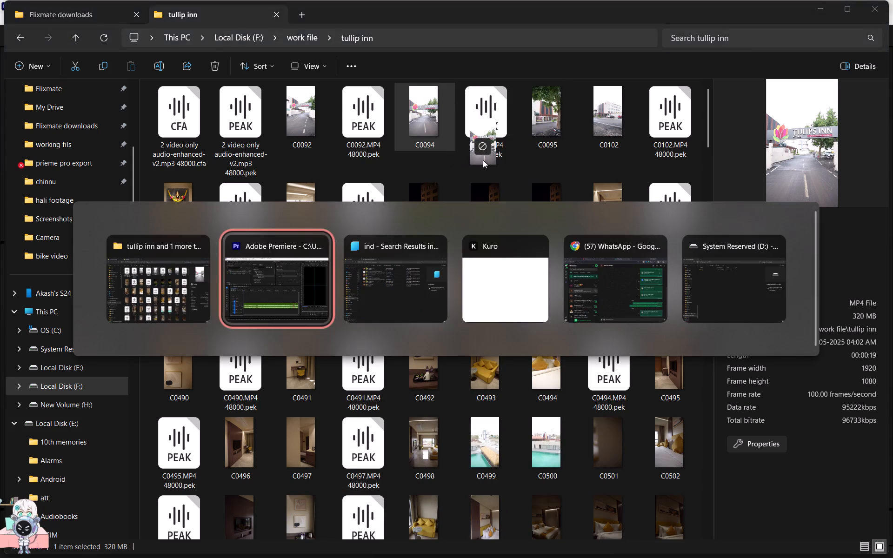
{"action": "left_click_drag", "start_coordinate": [483, 160], "coordinate": [182, 370]}
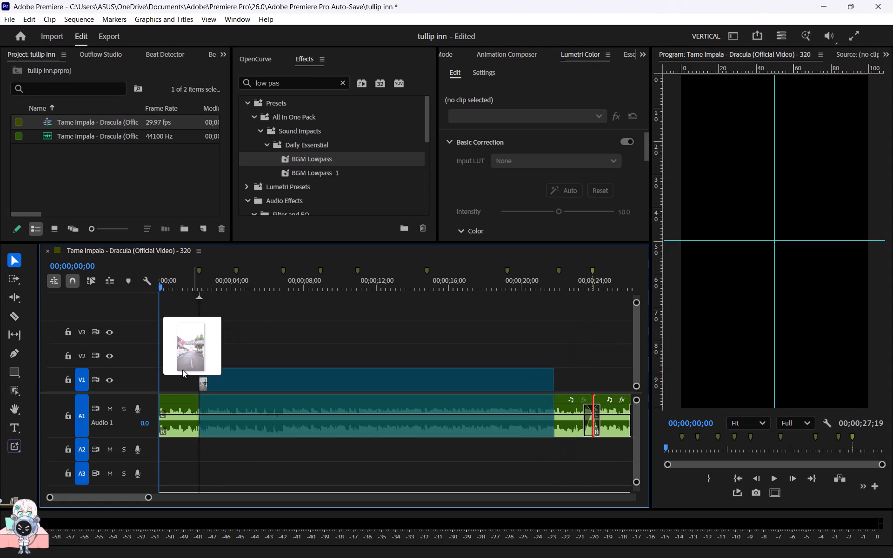
{"action": "left_click_drag", "start_coordinate": [182, 370], "coordinate": [155, 360]}
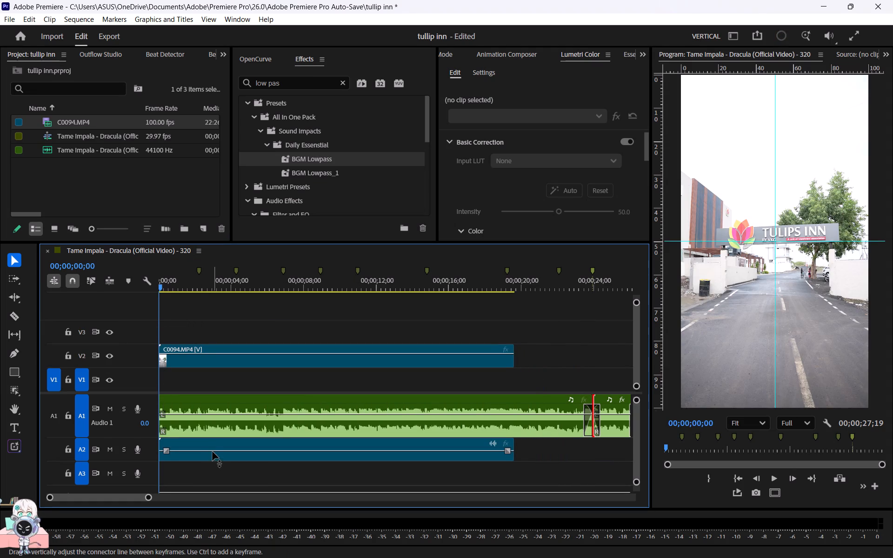
{"action": "left_click", "coordinate": [213, 452]}
{"action": "key", "text": "Delete"}
{"action": "left_click_drag", "start_coordinate": [206, 360], "coordinate": [204, 377]}
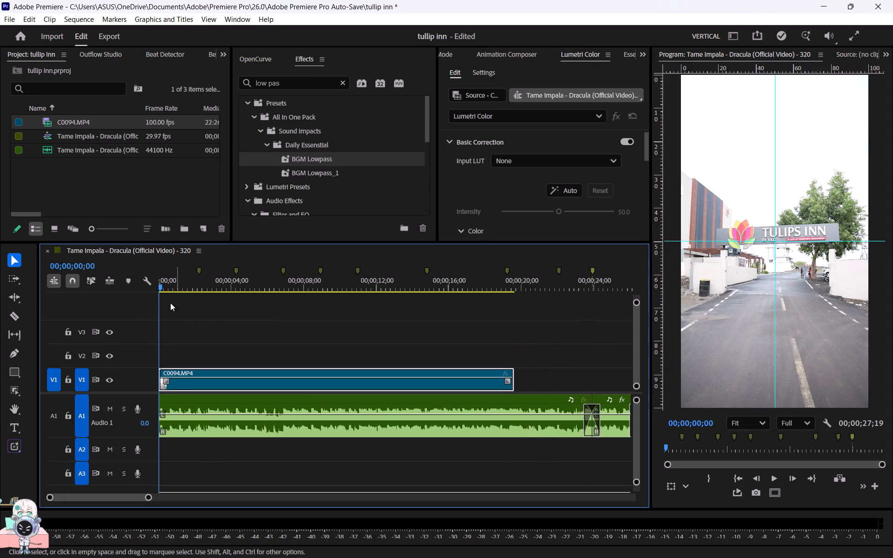
Skim C0094.MP4, cut off its opening at about 00;00;01;25 and move the remaining part to the sequence start.
{"action": "left_click_drag", "start_coordinate": [170, 284], "coordinate": [256, 291]}
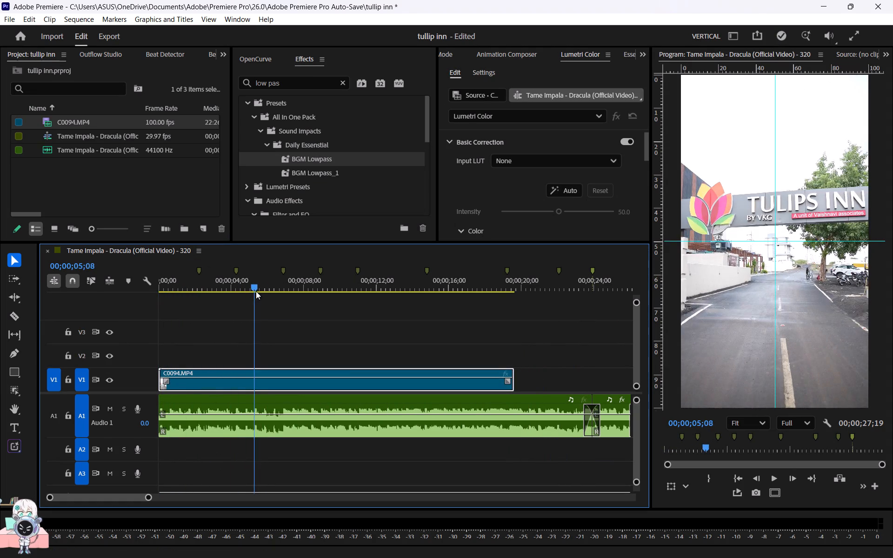
{"action": "left_click_drag", "start_coordinate": [256, 291], "coordinate": [226, 292]}
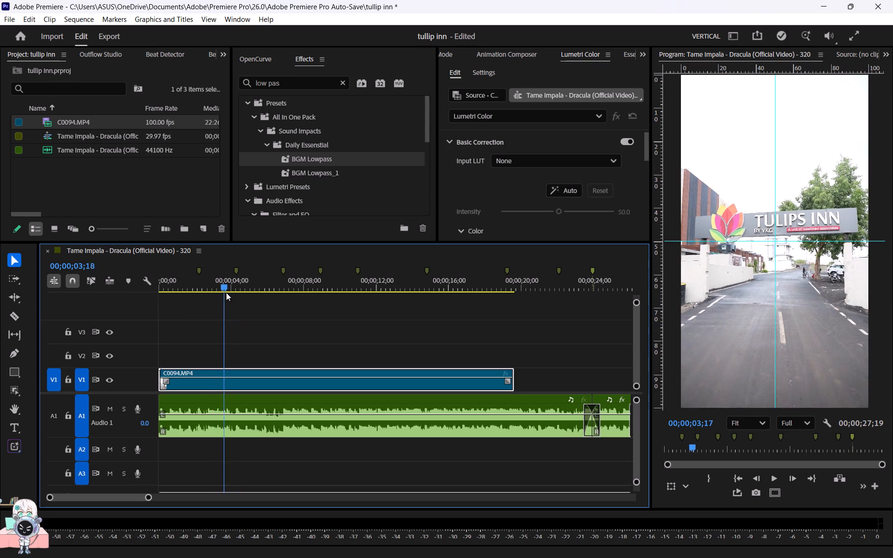
{"action": "left_click_drag", "start_coordinate": [226, 292], "coordinate": [204, 295]}
{"action": "key", "text": "c"}
{"action": "left_click", "coordinate": [193, 374]}
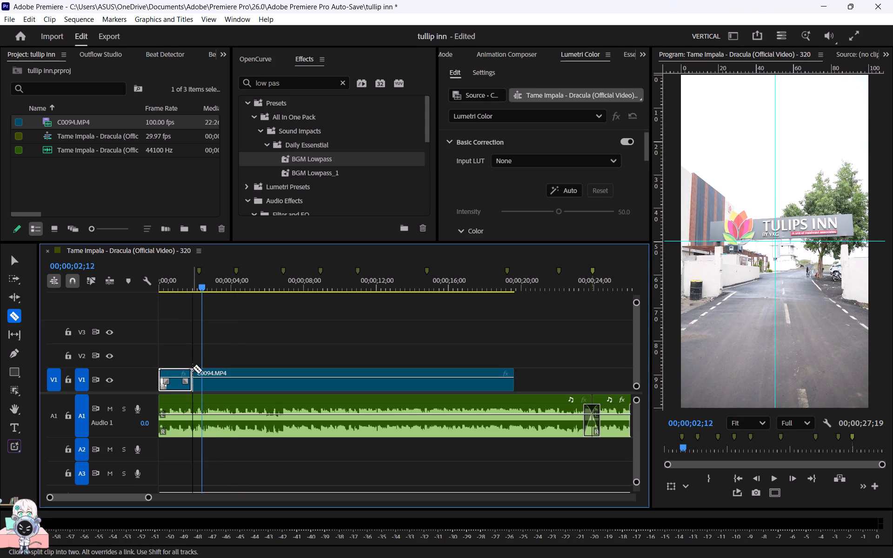
{"action": "key", "text": "v"}
{"action": "key", "text": "Delete"}
{"action": "left_click_drag", "start_coordinate": [226, 383], "coordinate": [182, 385]}
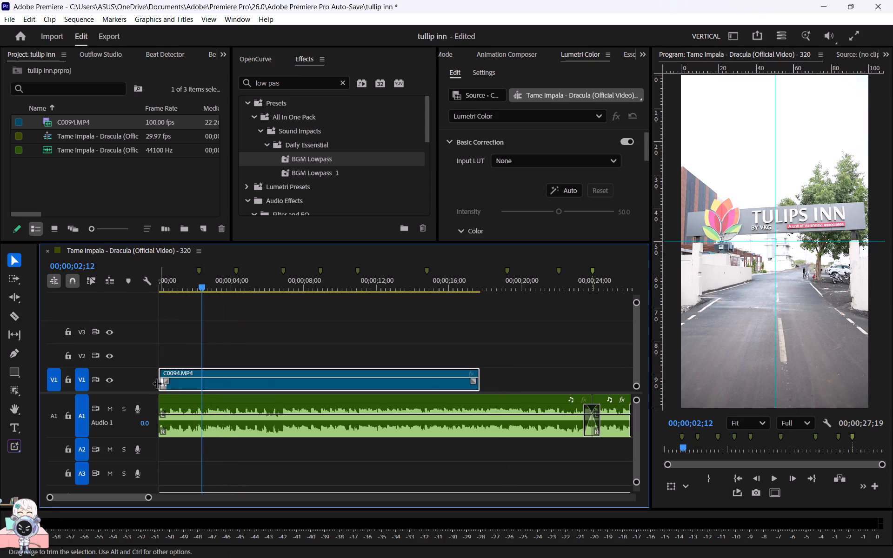
Cut C0094.MP4 on V1 at the first beat marker, delete the part after it and play the result from the start.
{"action": "double_click", "coordinate": [141, 380]}
{"action": "key", "text": "c"}
{"action": "left_click", "coordinate": [199, 362]}
{"action": "key", "text": "v"}
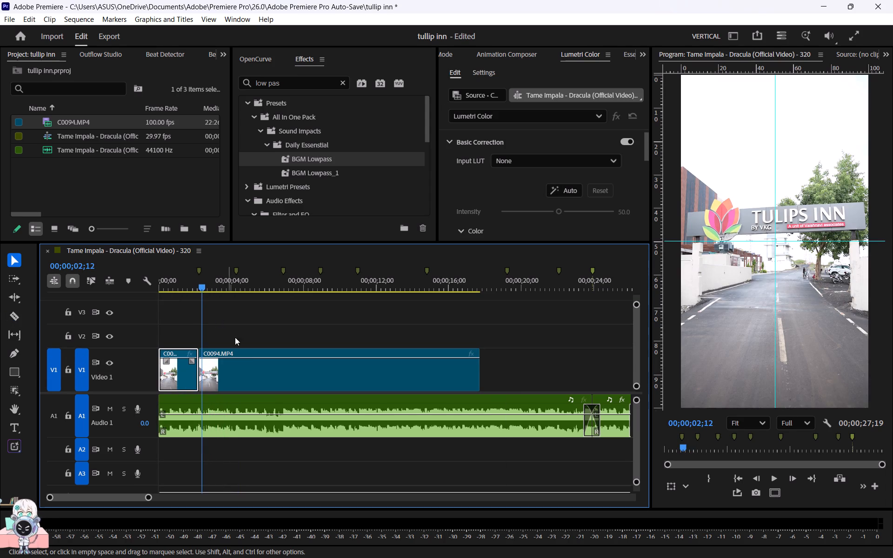
{"action": "left_click", "coordinate": [252, 363]}
{"action": "key", "text": "Delete"}
{"action": "left_click_drag", "start_coordinate": [176, 286], "coordinate": [133, 289]}
{"action": "key", "text": "space"}
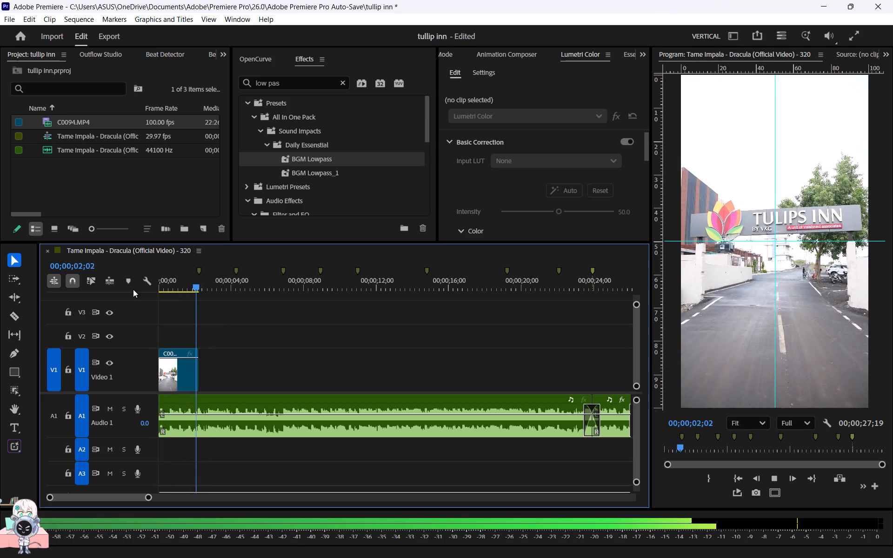
{"action": "key", "text": "space"}
Slow the C0094.MP4 clip to 50% speed with Optical flow time interpolation.
{"action": "left_click", "coordinate": [181, 377]}
{"action": "key", "text": "ctrl+r"}
{"action": "key", "text": "5"}
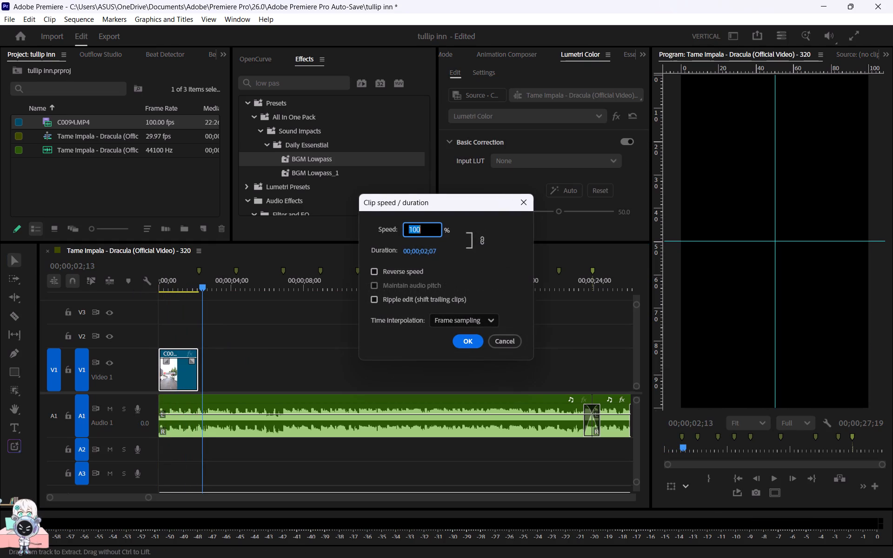
{"action": "key", "text": "0"}
{"action": "left_click", "coordinate": [443, 319]}
{"action": "left_click", "coordinate": [445, 373]}
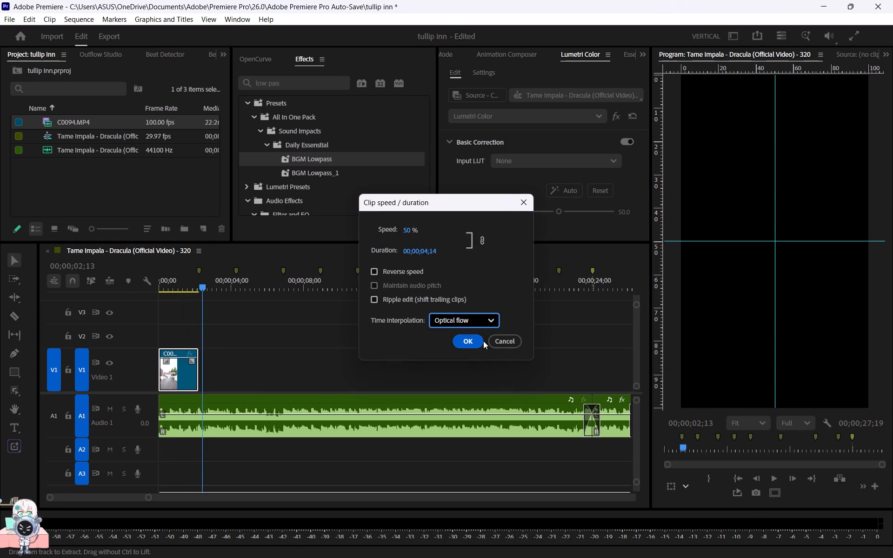
{"action": "left_click", "coordinate": [483, 341]}
Cut the slowed C0094.MP4 clip at the playhead, 00;00;02;13, and delete the part after it.
{"action": "key", "text": "c"}
{"action": "left_click_drag", "start_coordinate": [201, 370], "coordinate": [203, 362]}
{"action": "key", "text": "v"}
{"action": "left_click", "coordinate": [220, 385]}
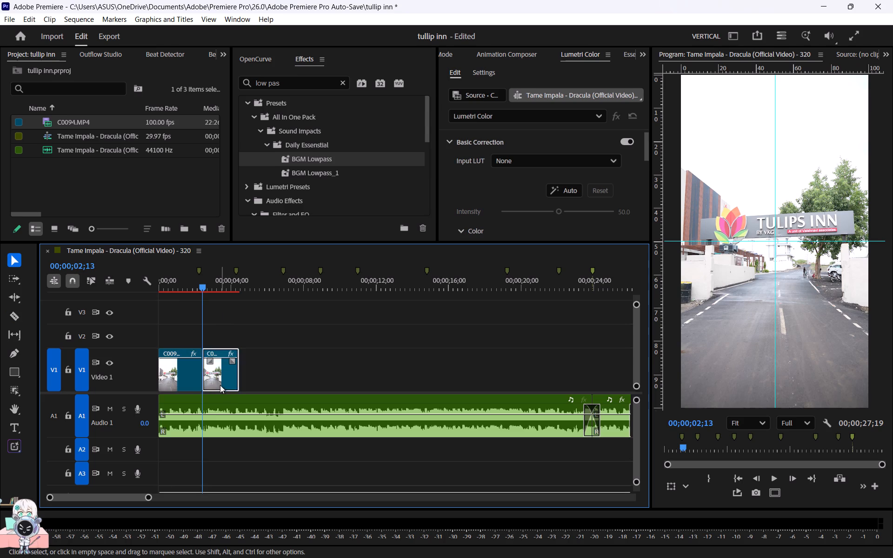
{"action": "key", "text": "Delete"}
Preview C0095 and C0102 in the tullip inn folder and place C0102.MP4 on V1 at the second beat marker.
{"action": "key", "text": "alt+Tab"}
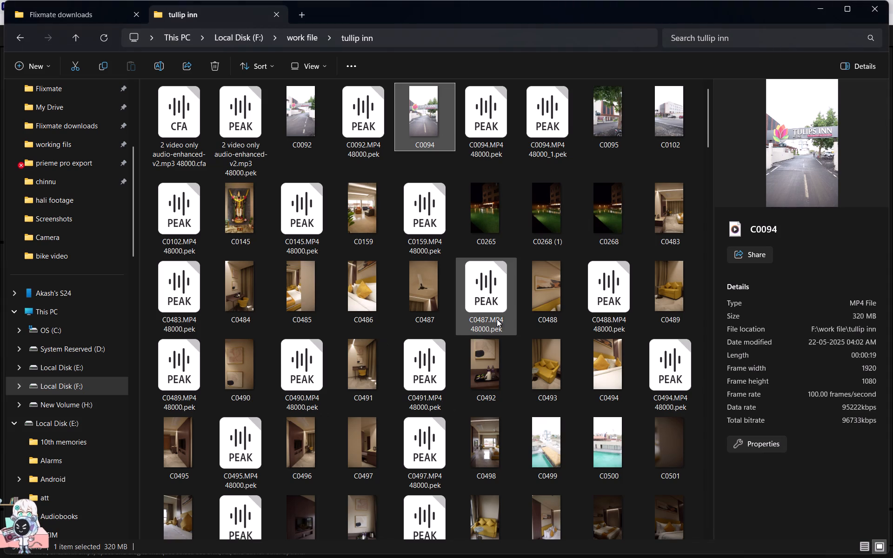
{"action": "left_click", "coordinate": [599, 126]}
{"action": "key", "text": "space"}
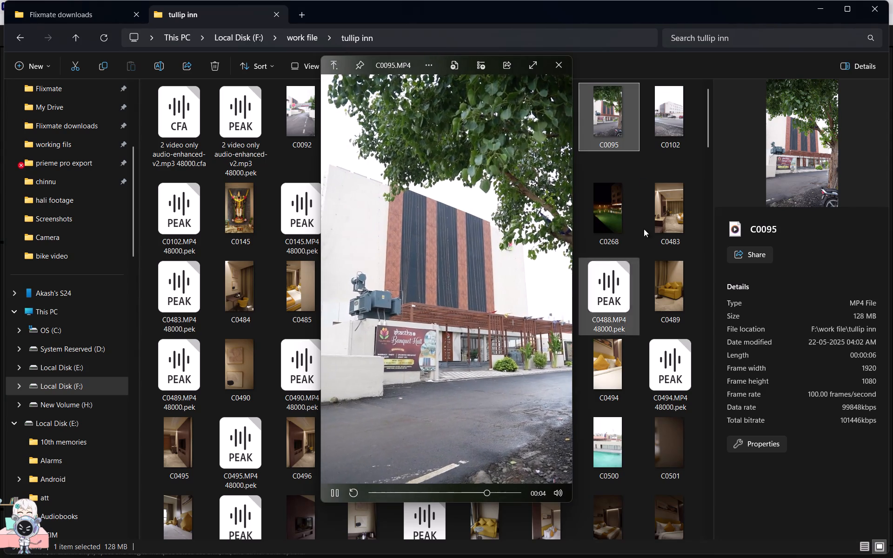
{"action": "key", "text": "space"}
{"action": "left_click", "coordinate": [675, 108]}
{"action": "key", "text": "space"}
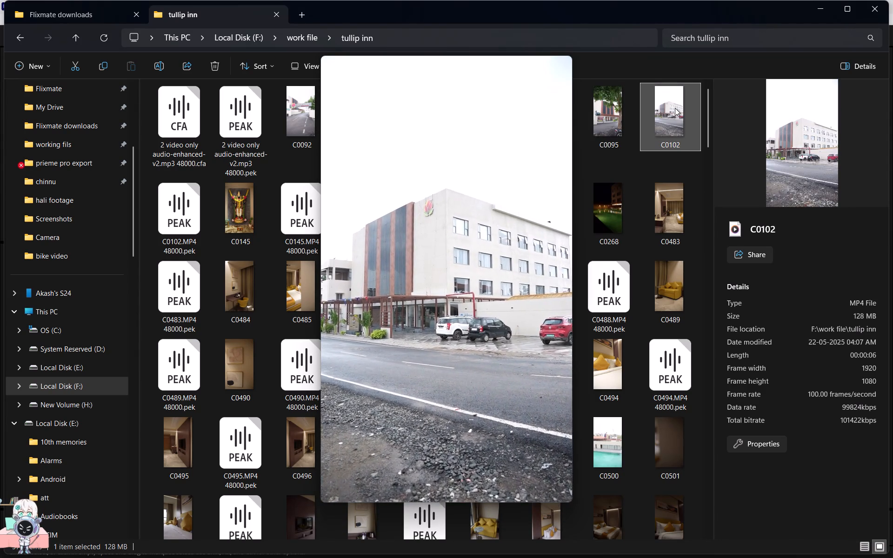
{"action": "key", "text": "space"}
{"action": "left_click_drag", "start_coordinate": [675, 108], "coordinate": [224, 365]}
{"action": "key", "text": "alt+Tab"}
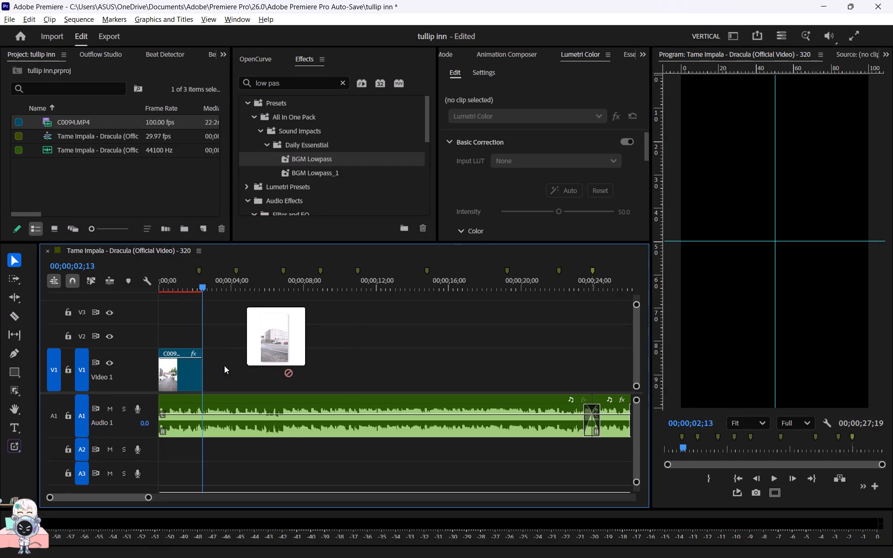
{"action": "left_click_drag", "start_coordinate": [224, 365], "coordinate": [240, 371]}
Skim C0102.MP4, cut off its opening and move the remaining part against the end of the C0094.MP4 clip.
{"action": "left_click_drag", "start_coordinate": [243, 286], "coordinate": [268, 286]}
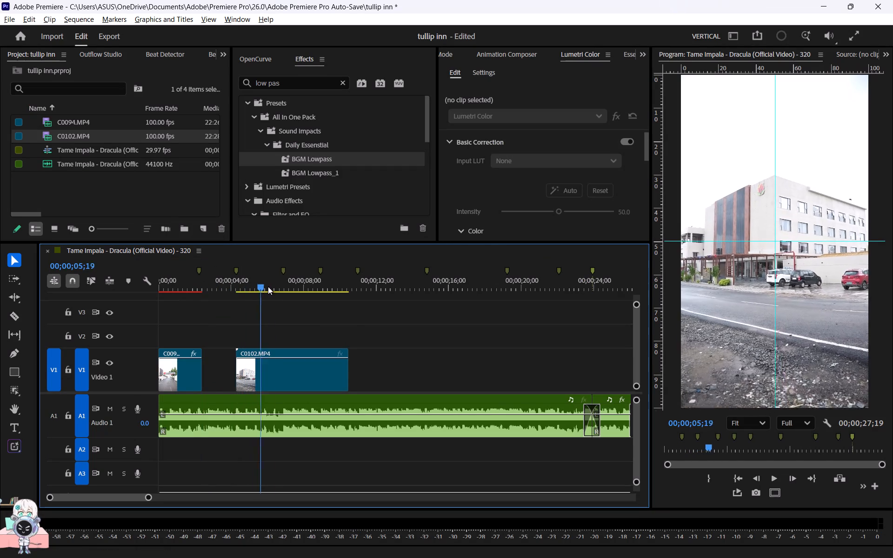
{"action": "left_click_drag", "start_coordinate": [268, 286], "coordinate": [270, 287]}
{"action": "key", "text": "c"}
{"action": "left_click", "coordinate": [260, 361]}
{"action": "key", "text": "v"}
{"action": "left_click", "coordinate": [250, 366]}
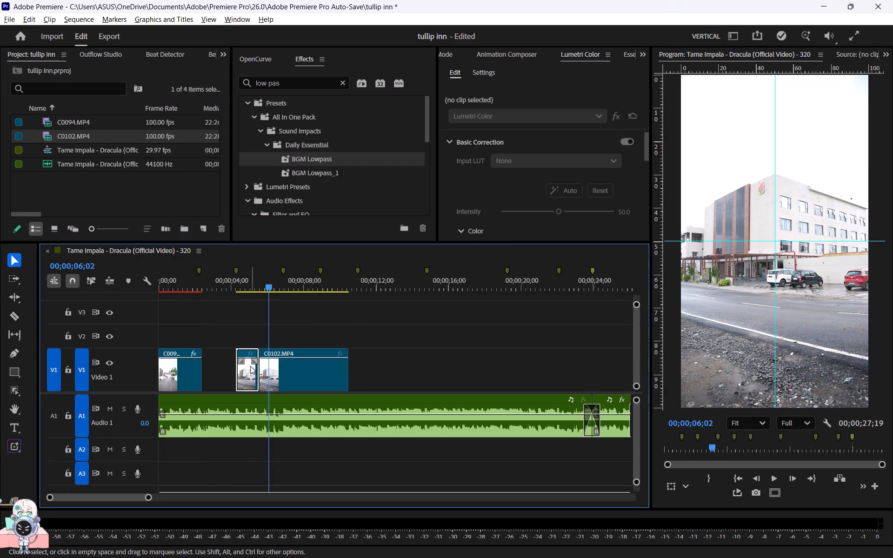
{"action": "key", "text": "Delete"}
{"action": "left_click_drag", "start_coordinate": [280, 377], "coordinate": [226, 377]}
Cut C0102.MP4 on V1 at the second beat marker and delete the part after it.
{"action": "key", "text": "c"}
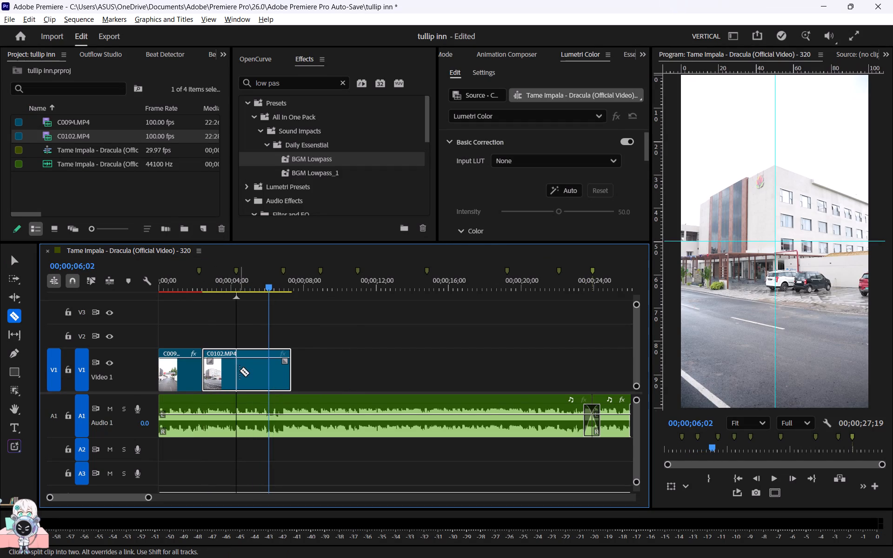
{"action": "left_click", "coordinate": [240, 371]}
{"action": "key", "text": "v"}
{"action": "left_click", "coordinate": [253, 367]}
{"action": "key", "text": "Delete"}
Slow the C0102.MP4 clip to 50% speed with Optical flow time interpolation.
{"action": "left_click", "coordinate": [218, 378]}
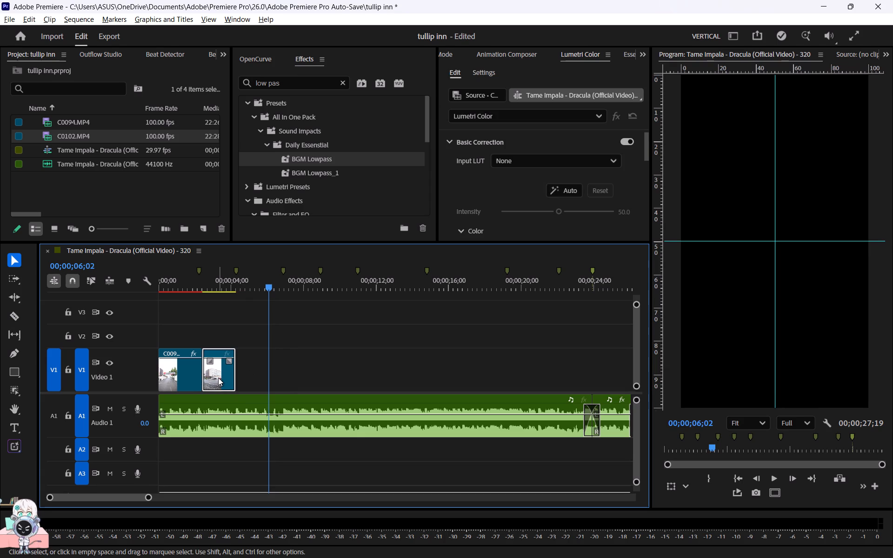
{"action": "key", "text": "ctrl+r"}
{"action": "key", "text": "5"}
{"action": "key", "text": "0"}
{"action": "left_click", "coordinate": [471, 319]}
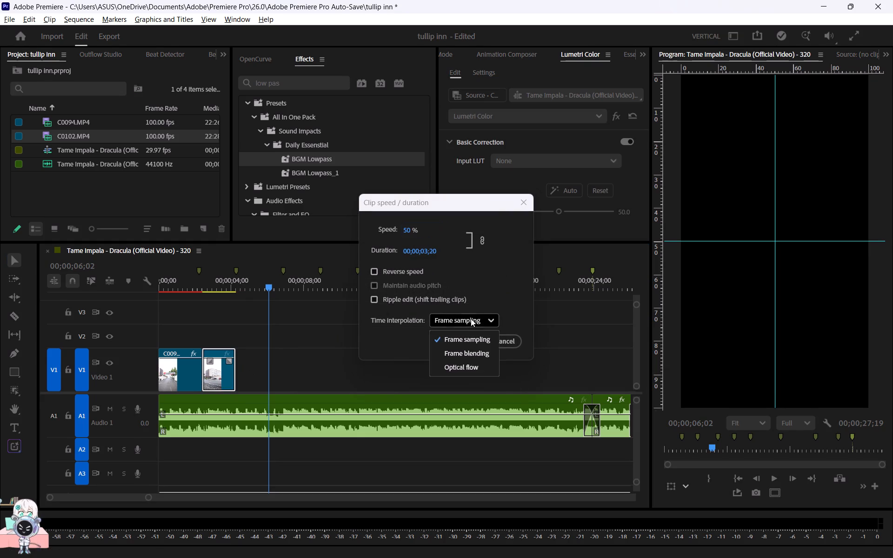
{"action": "left_click", "coordinate": [463, 363]}
{"action": "left_click", "coordinate": [472, 339]}
Cut the slowed C0102.MP4 clip at the second beat marker and delete the part after it.
{"action": "key", "text": "c"}
{"action": "left_click", "coordinate": [234, 378]}
{"action": "key", "text": "v"}
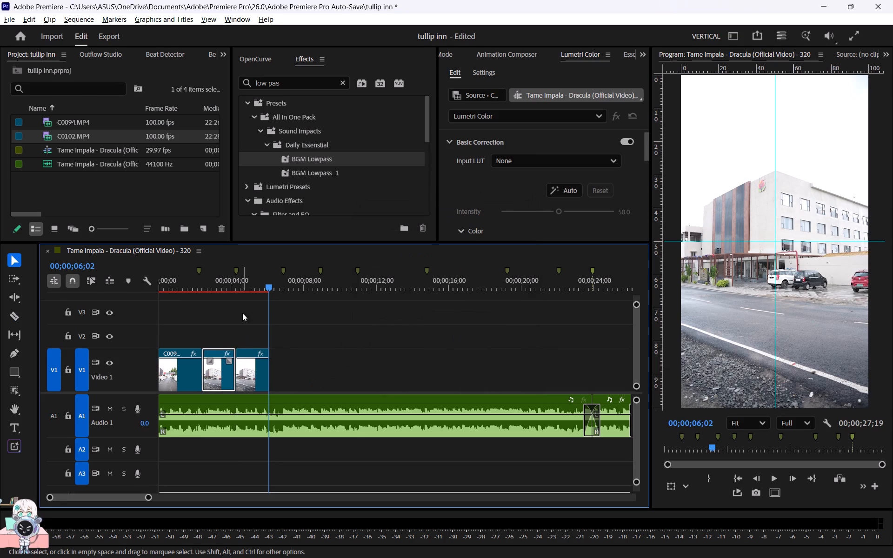
{"action": "left_click", "coordinate": [250, 382]}
{"action": "key", "text": "Delete"}
Nest the C0102.MP4 clip and the C0094.MP4 clip on V1 as two separate nested sequences.
{"action": "left_click", "coordinate": [215, 384]}
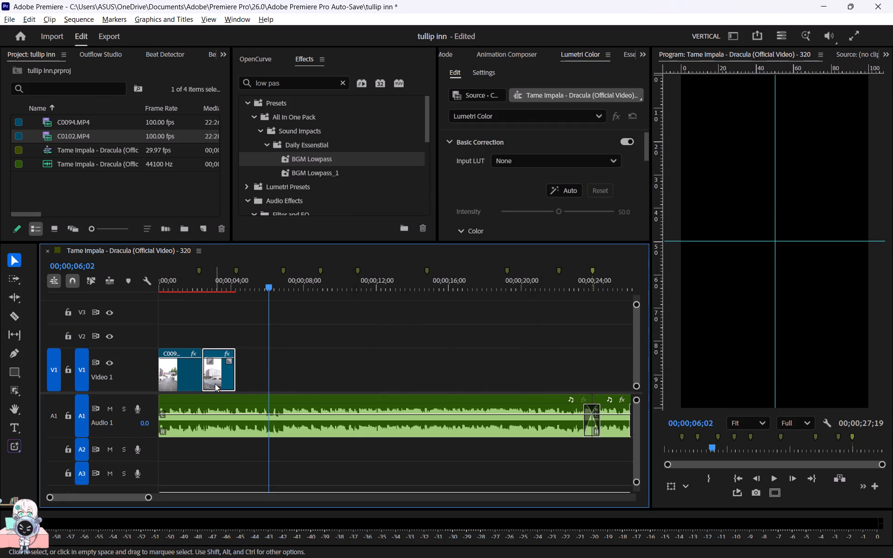
{"action": "key", "text": "n"}
{"action": "left_click", "coordinate": [453, 299]}
{"action": "left_click", "coordinate": [179, 380]}
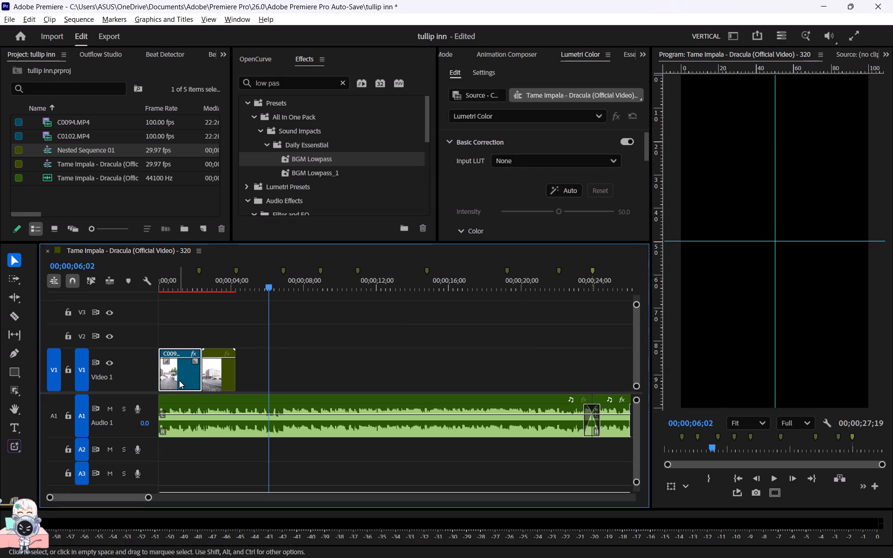
{"action": "key", "text": "n"}
{"action": "left_click", "coordinate": [472, 300]}
Apply the effect found by searching "wa" in Dagger to both nested clips and move the playhead to 00;00;01;29.
{"action": "left_click_drag", "start_coordinate": [440, 333], "coordinate": [176, 379]}
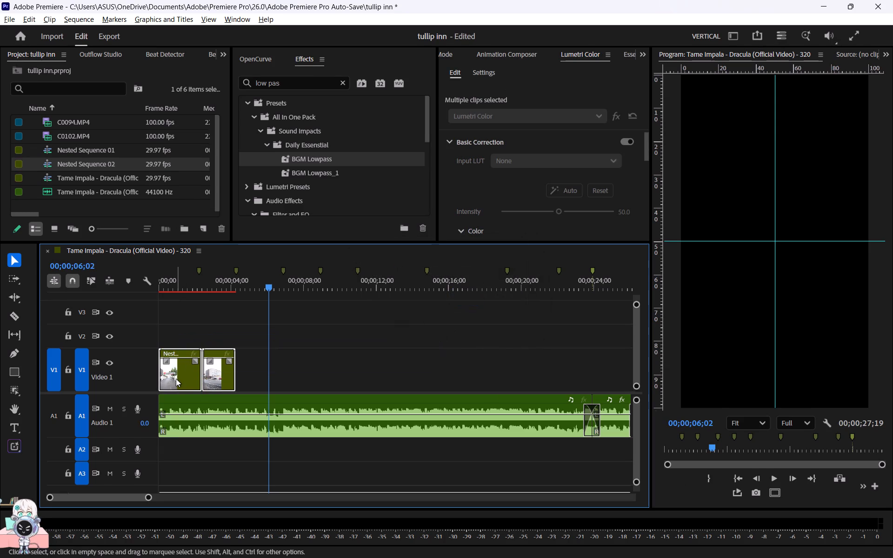
{"action": "key", "text": "alt+space"}
{"action": "type", "text": "wa"}
{"action": "left_click", "coordinate": [331, 325]}
{"action": "left_click", "coordinate": [195, 284]}
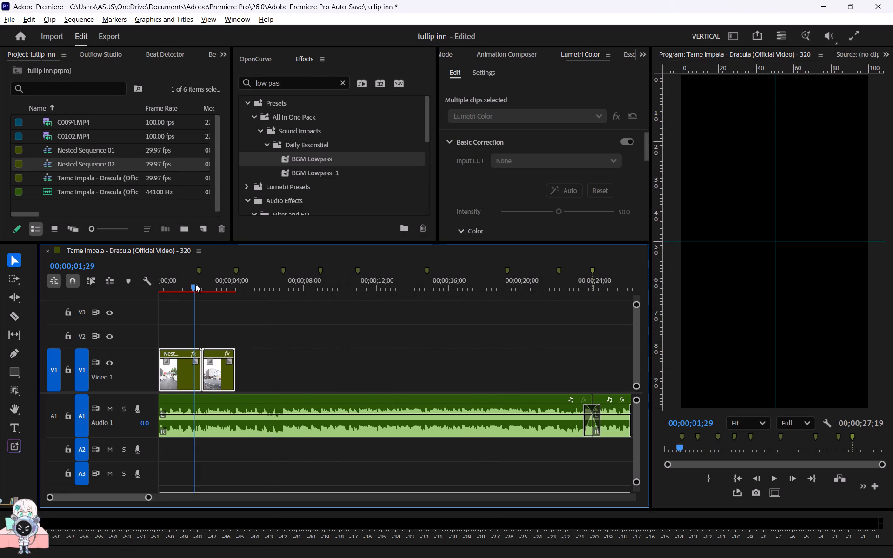
Place C0145.MP4 from the tullip inn folder on V1 at the second beat marker, directly after the nested clips.
{"action": "key", "text": "alt+Tab"}
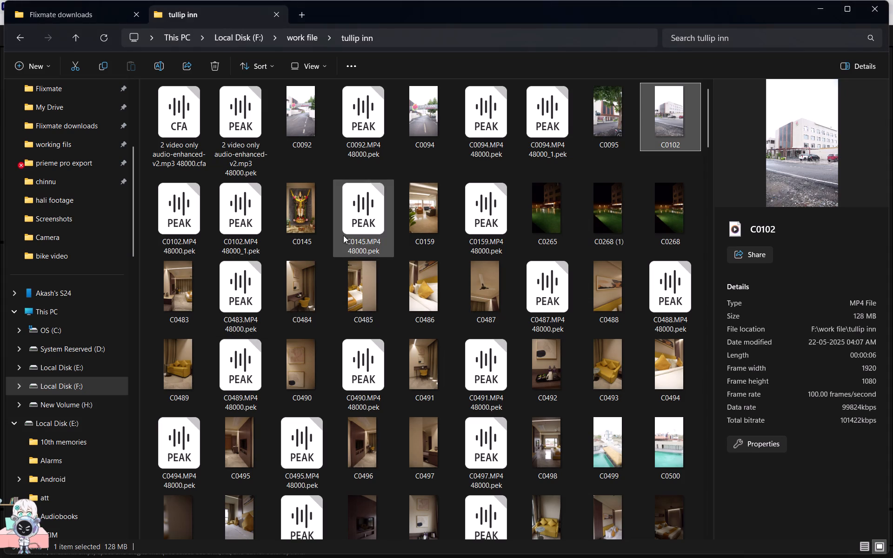
{"action": "left_click", "coordinate": [302, 228]}
{"action": "left_click_drag", "start_coordinate": [298, 215], "coordinate": [325, 215]}
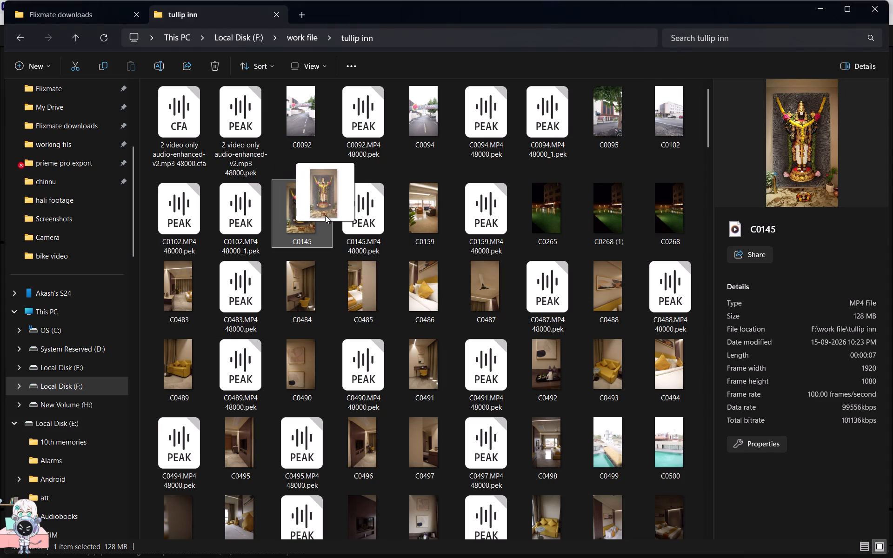
{"action": "left_click_drag", "start_coordinate": [325, 215], "coordinate": [344, 215]}
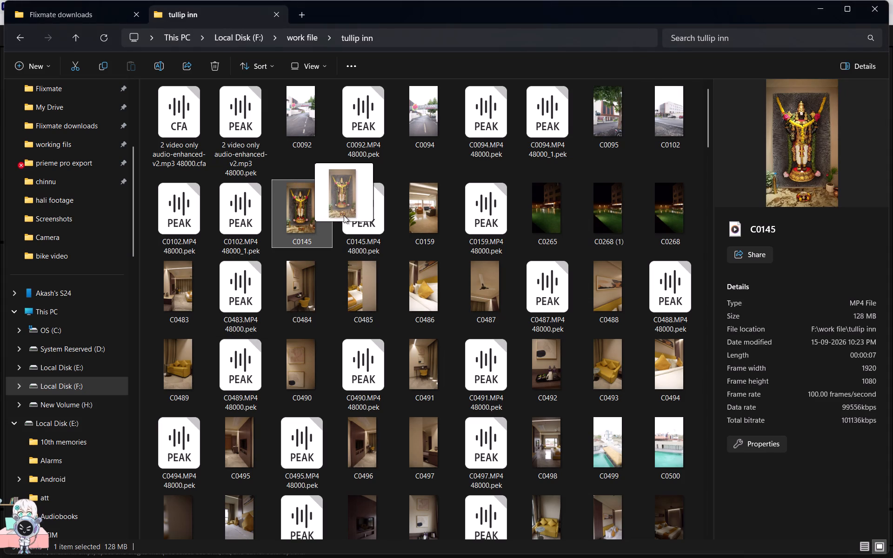
{"action": "left_click_drag", "start_coordinate": [344, 215], "coordinate": [322, 294]}
{"action": "key", "text": "alt+Tab"}
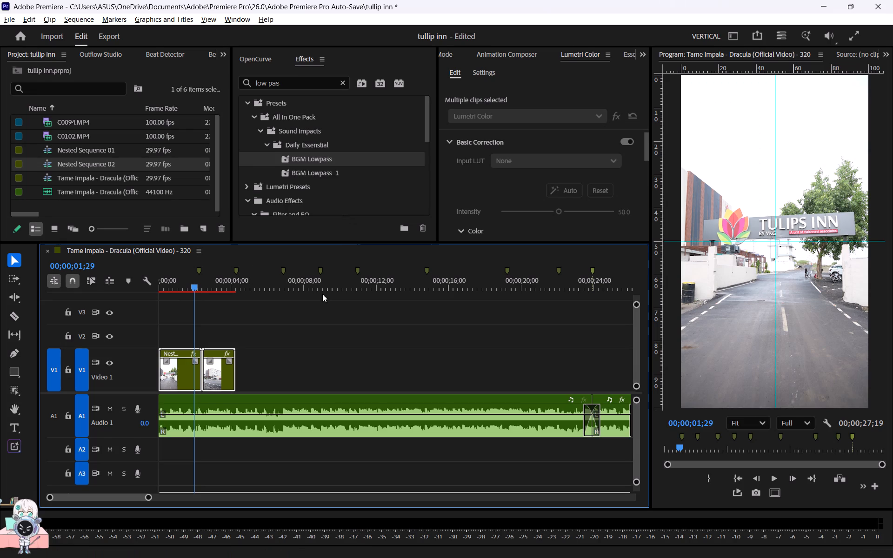
{"action": "left_click_drag", "start_coordinate": [322, 294], "coordinate": [240, 359]}
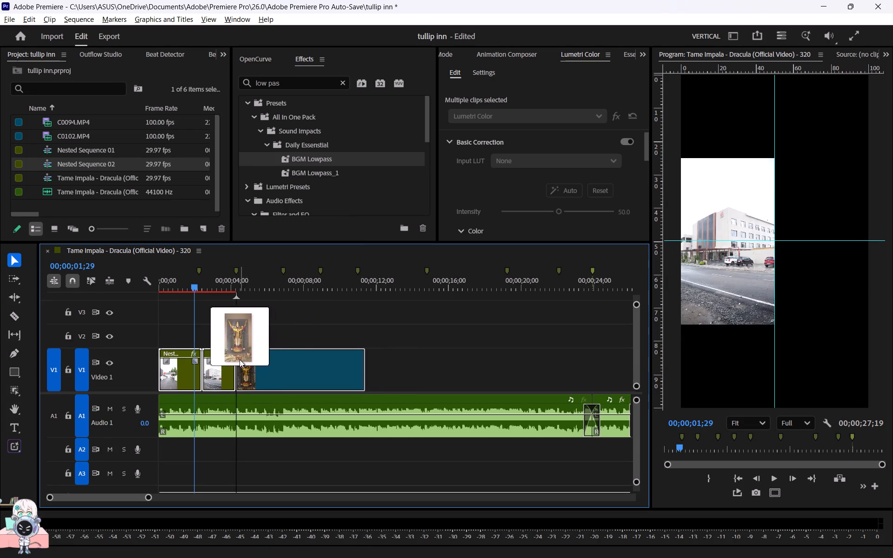
{"action": "left_click_drag", "start_coordinate": [240, 359], "coordinate": [240, 358]}
{"action": "left_click", "coordinate": [251, 319]}
Skim C0145.MP4, cut off its opening at 00;00;05;18 and move the remaining part against the nested clips.
{"action": "left_click_drag", "start_coordinate": [244, 282], "coordinate": [250, 282]}
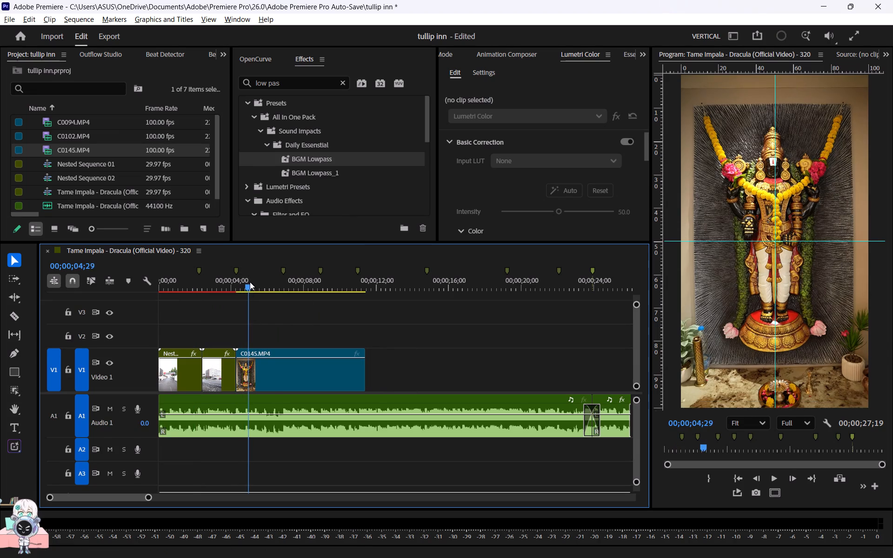
{"action": "left_click_drag", "start_coordinate": [250, 282], "coordinate": [261, 282]}
{"action": "key", "text": "c"}
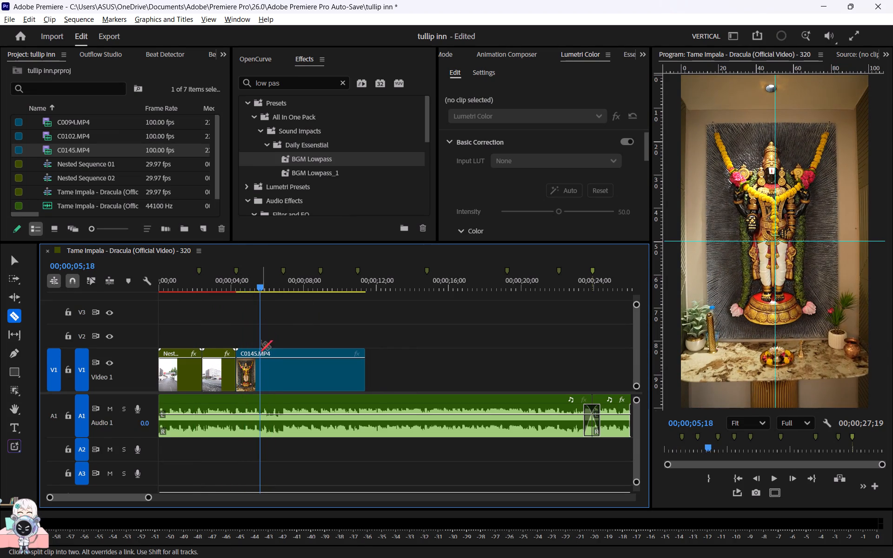
{"action": "left_click", "coordinate": [259, 373]}
{"action": "key", "text": "v"}
{"action": "left_click", "coordinate": [246, 374]}
{"action": "key", "text": "Delete"}
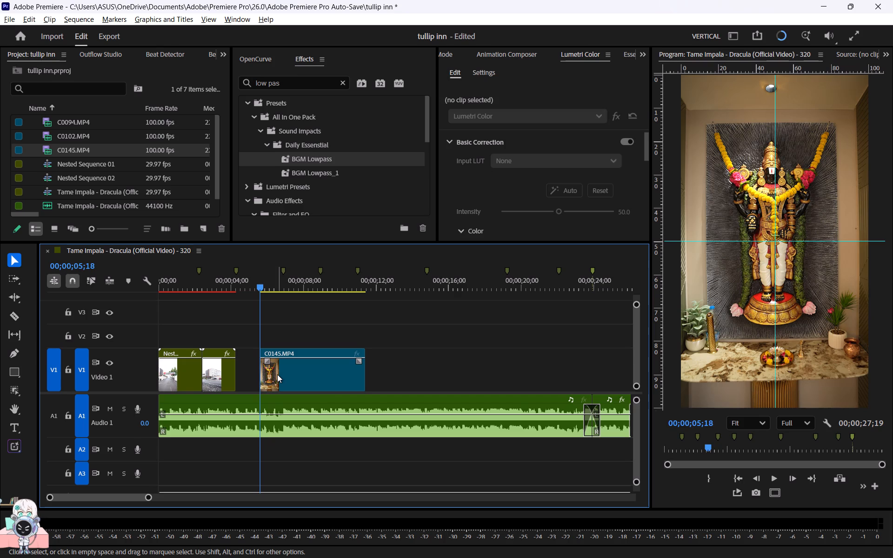
{"action": "left_click_drag", "start_coordinate": [277, 374], "coordinate": [256, 376]}
Cut C0145.MP4 on V1 at the third beat marker and delete the part after it.
{"action": "key", "text": "c"}
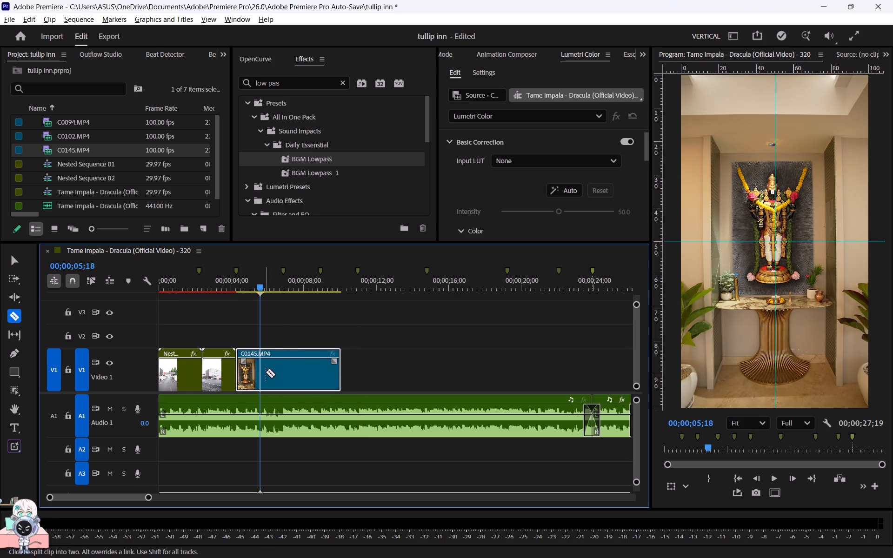
{"action": "left_click", "coordinate": [283, 369]}
{"action": "key", "text": "v"}
{"action": "left_click", "coordinate": [317, 373]}
{"action": "key", "text": "Delete"}
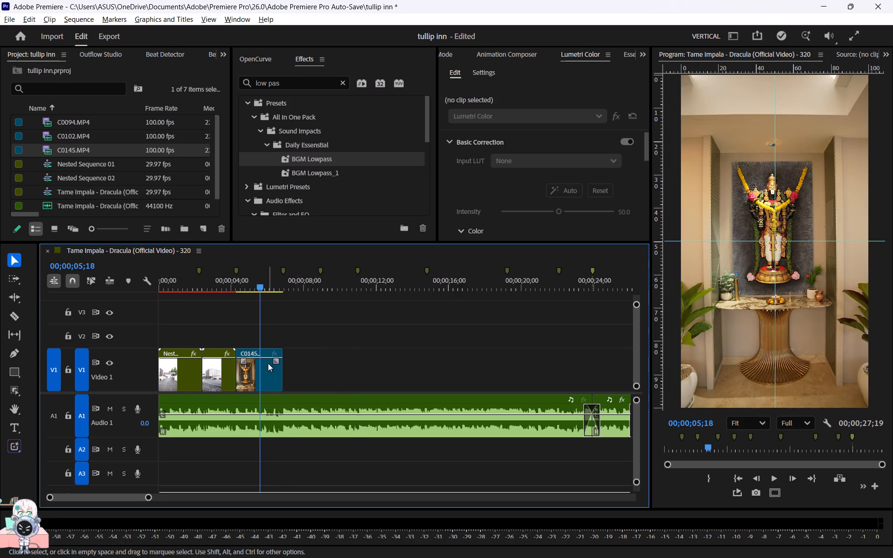
Slow the C0145.MP4 clip to 50% speed with Optical flow time interpolation.
{"action": "left_click", "coordinate": [256, 367]}
{"action": "key", "text": "ctrl+r"}
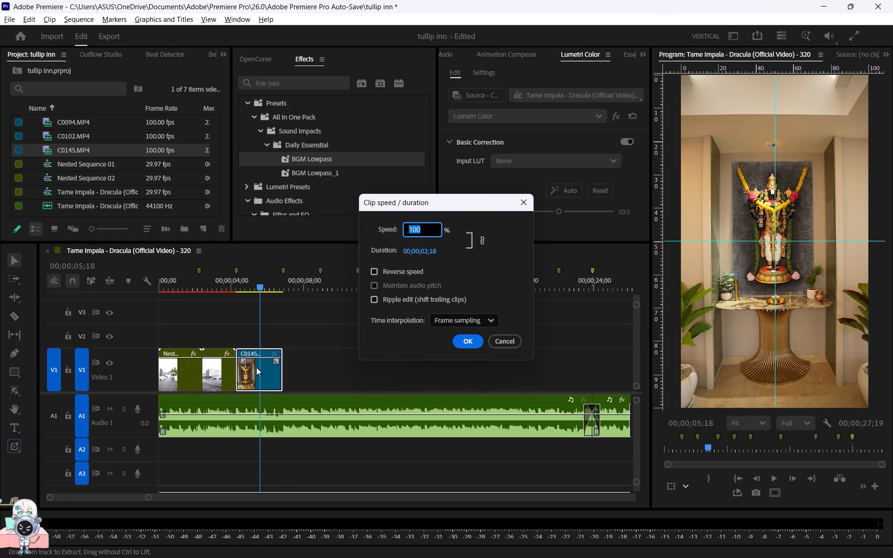
{"action": "key", "text": "5"}
{"action": "key", "text": "0"}
{"action": "left_click", "coordinate": [463, 321]}
{"action": "left_click", "coordinate": [464, 363]}
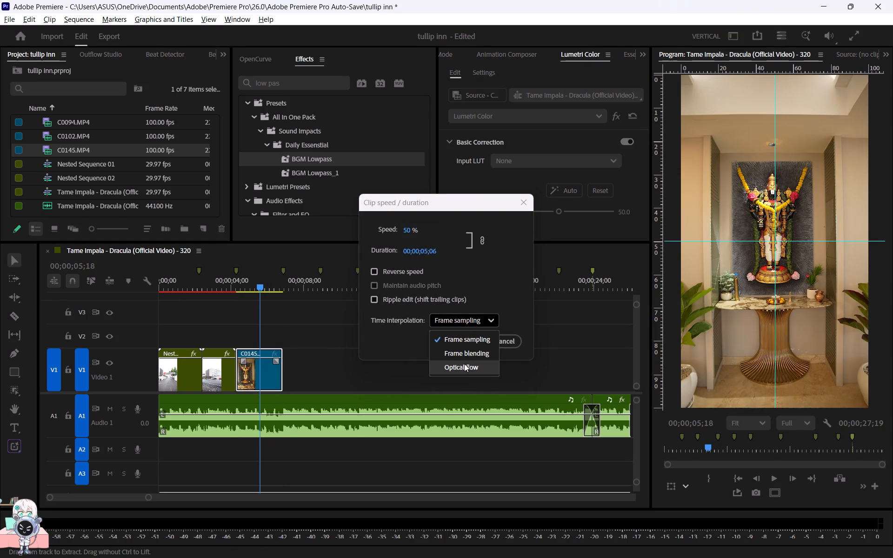
{"action": "left_click", "coordinate": [470, 343]}
Cut the slowed C0145.MP4 clip at the third beat marker and delete the part after it.
{"action": "key", "text": "c"}
{"action": "left_click_drag", "start_coordinate": [284, 369], "coordinate": [281, 356]}
{"action": "key", "text": "v"}
{"action": "left_click", "coordinate": [305, 362]}
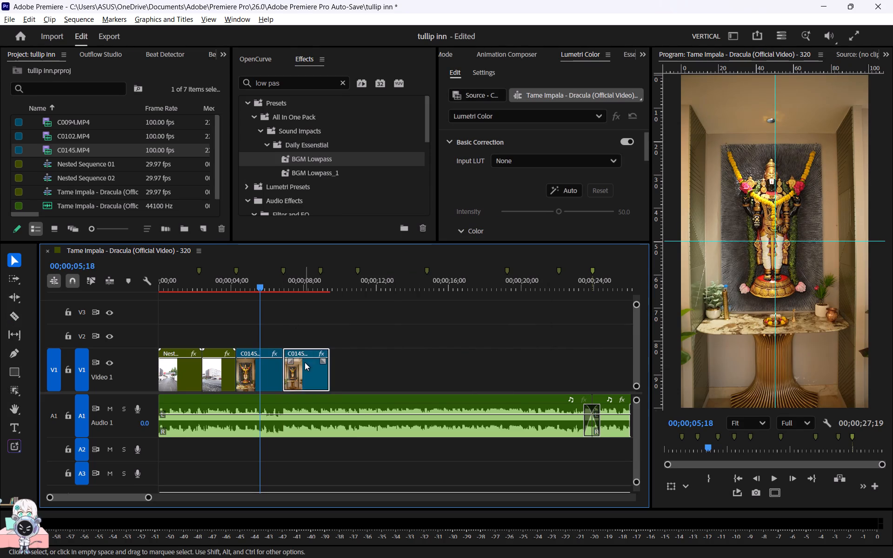
{"action": "key", "text": "Delete"}
Play the end of the C0145.MP4 clip to check its cut and the third beat marker against the music.
{"action": "left_click_drag", "start_coordinate": [245, 280], "coordinate": [222, 280]}
{"action": "key", "text": "space"}
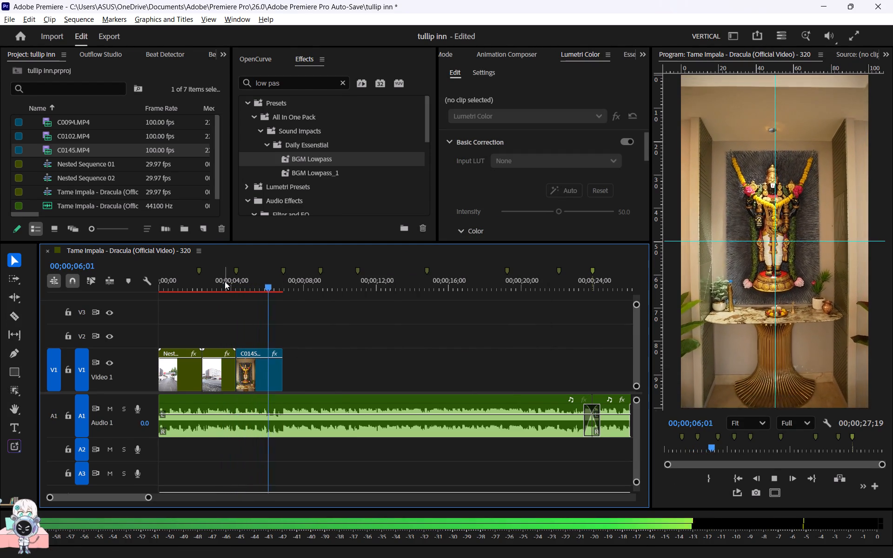
{"action": "key", "text": "space"}
{"action": "left_click_drag", "start_coordinate": [278, 284], "coordinate": [274, 283]}
{"action": "key", "text": "space"}
{"action": "key", "text": "space"}
{"action": "scroll", "coordinate": [270, 360], "scroll_direction": "up", "scroll_amount": 6, "text": "alt"}
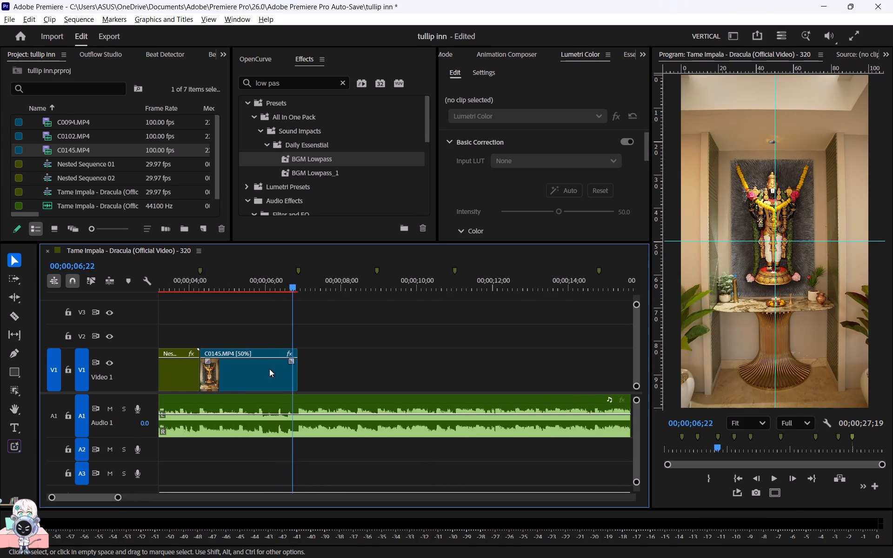
{"action": "scroll", "coordinate": [269, 369], "scroll_direction": "up", "scroll_amount": 5, "text": "alt"}
{"action": "left_click", "coordinate": [289, 278]}
{"action": "key", "text": "space"}
{"action": "key", "text": "space"}
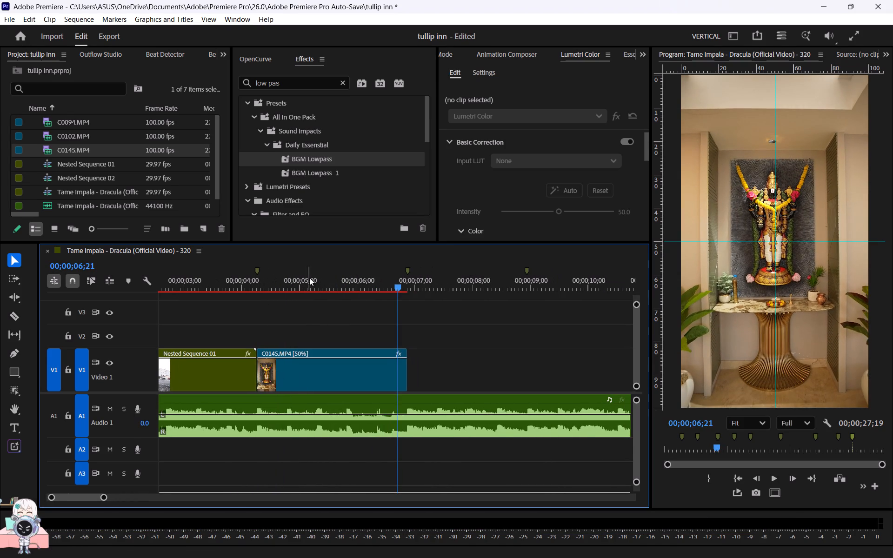
Trim the end of the C0145.MP4 clip to 00;00;06;18 and move the third beat marker to the same frame.
{"action": "left_click_drag", "start_coordinate": [387, 276], "coordinate": [394, 282]}
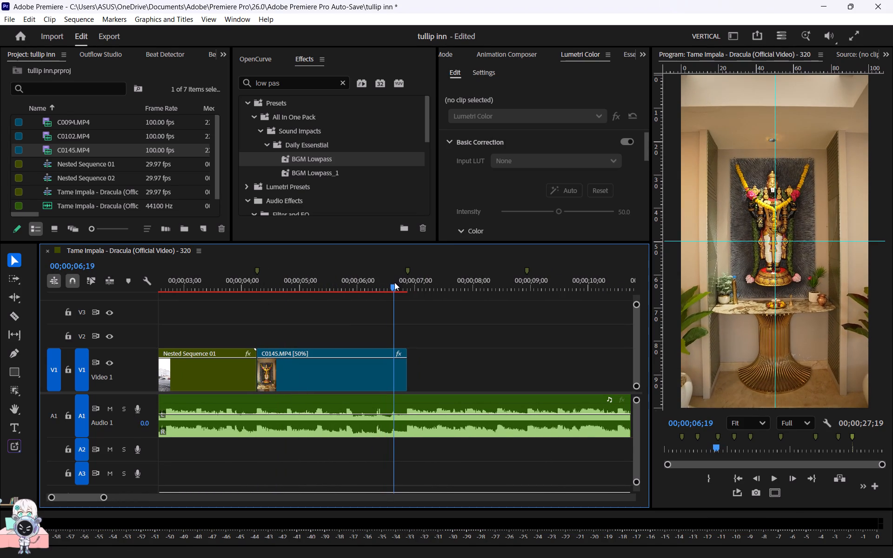
{"action": "left_click_drag", "start_coordinate": [394, 282], "coordinate": [393, 284]}
{"action": "left_click_drag", "start_coordinate": [413, 372], "coordinate": [401, 369]}
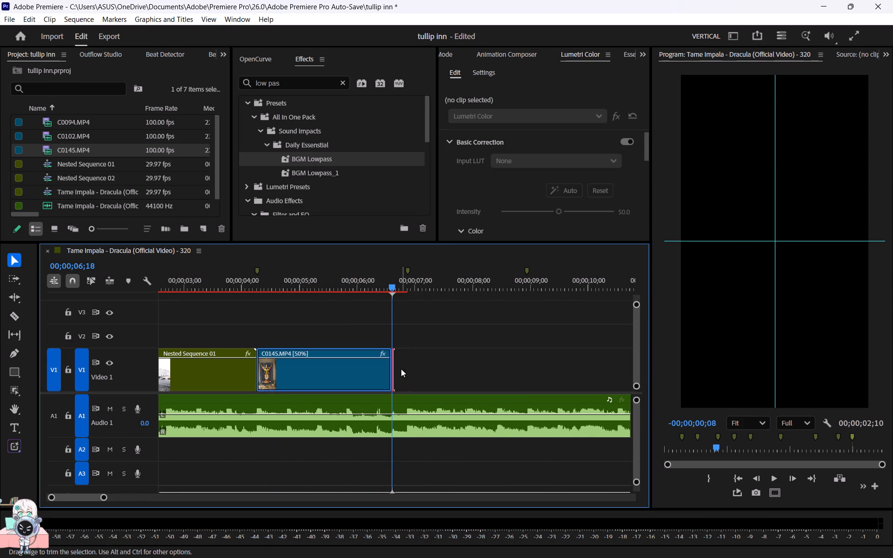
{"action": "left_click_drag", "start_coordinate": [401, 369], "coordinate": [401, 372]}
{"action": "left_click_drag", "start_coordinate": [406, 271], "coordinate": [393, 272]}
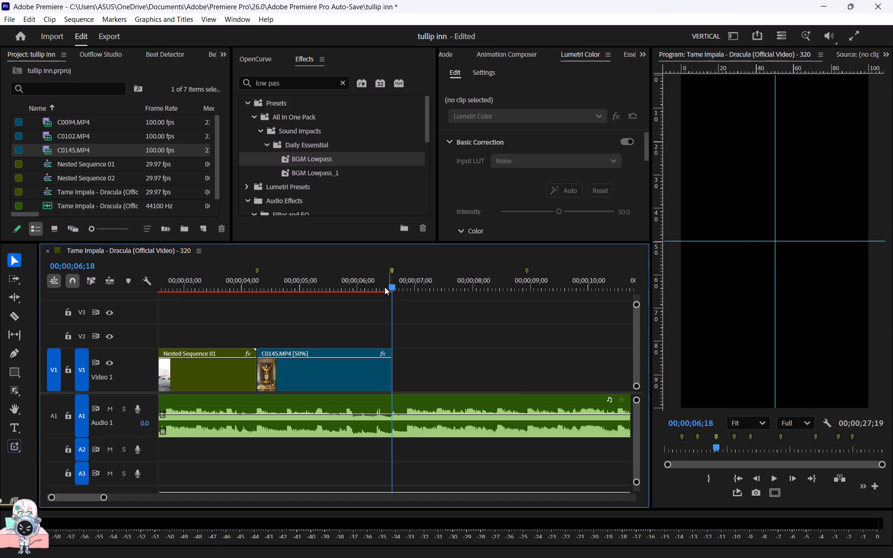
Play the edit from about 00;00;04;00 to check the retimed C0145.MP4 ending against the beat.
{"action": "scroll", "coordinate": [361, 310], "scroll_direction": "down", "scroll_amount": 5, "text": "alt"}
{"action": "left_click_drag", "start_coordinate": [334, 279], "coordinate": [291, 278]}
{"action": "key", "text": "space"}
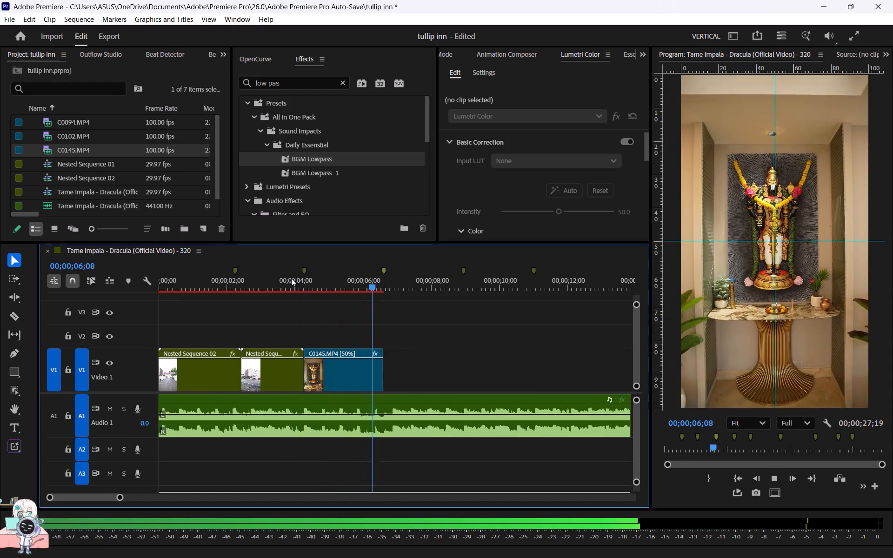
{"action": "key", "text": "space"}
Replace the C0145.MP4 clip on V1 with C0159 from the tullip inn folder, starting at the second beat marker.
{"action": "key", "text": "alt+Tab"}
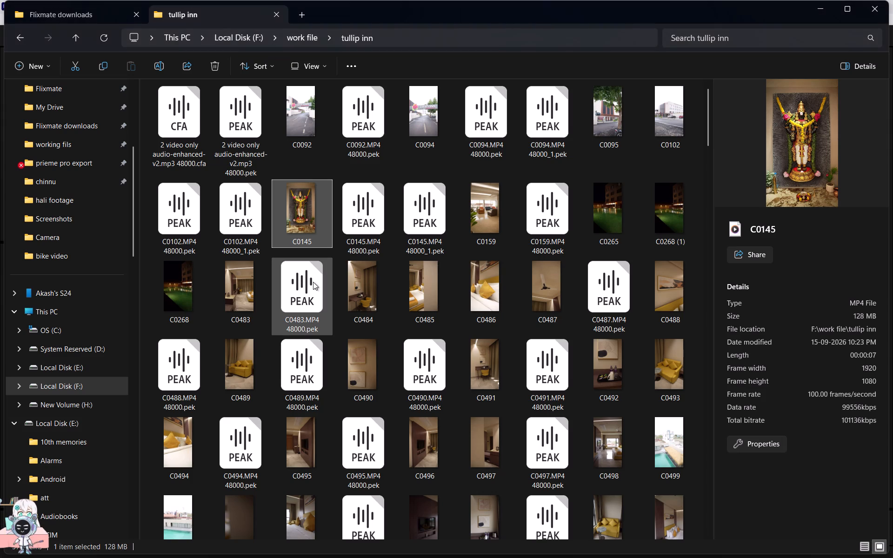
{"action": "left_click", "coordinate": [490, 207]}
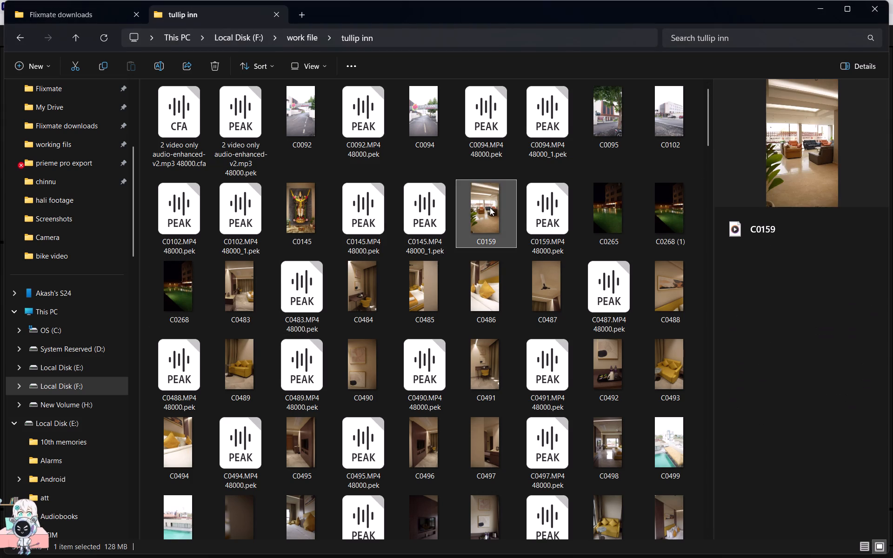
{"action": "left_click_drag", "start_coordinate": [486, 206], "coordinate": [303, 333]}
{"action": "key", "text": "alt+Tab"}
{"action": "left_click", "coordinate": [330, 377]}
{"action": "key", "text": "Delete"}
{"action": "left_click_drag", "start_coordinate": [340, 340], "coordinate": [341, 345]}
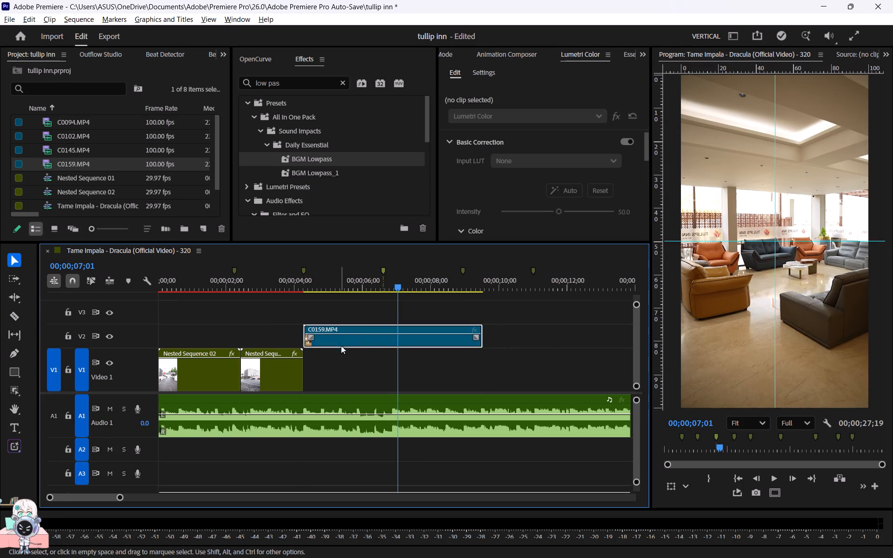
{"action": "left_click_drag", "start_coordinate": [341, 345], "coordinate": [343, 362]}
Cut the C0159.MP4 clip at the third beat marker, 00;00;06;18, and delete the part after it.
{"action": "left_click_drag", "start_coordinate": [393, 284], "coordinate": [387, 286]}
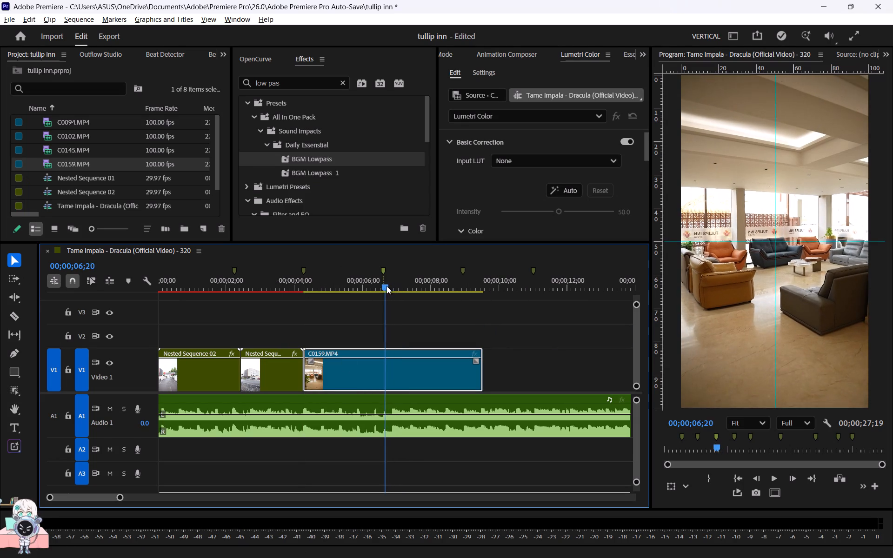
{"action": "left_click_drag", "start_coordinate": [387, 286], "coordinate": [382, 287]}
{"action": "left_click", "coordinate": [384, 266]}
{"action": "key", "text": "c"}
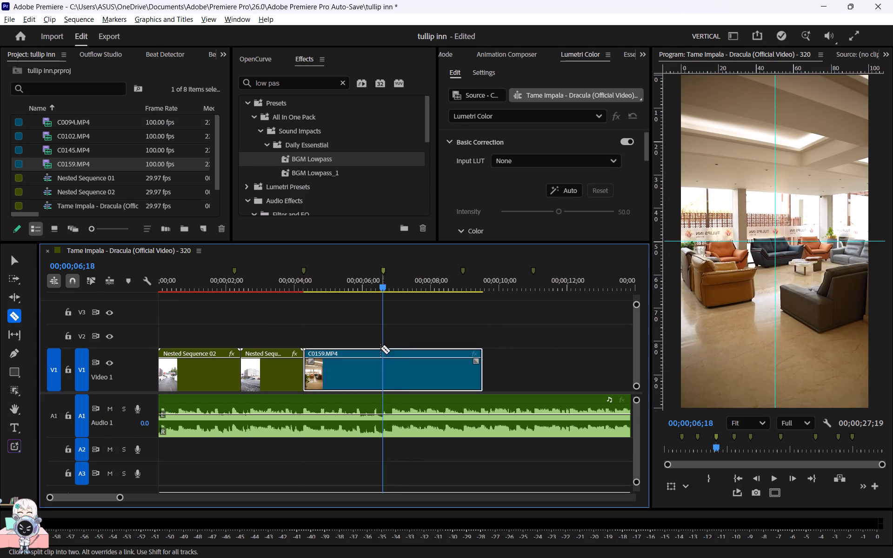
{"action": "left_click", "coordinate": [384, 362]}
{"action": "key", "text": "v"}
{"action": "left_click", "coordinate": [409, 385]}
{"action": "key", "text": "Delete"}
Slow the C0159.MP4 clip to 50% speed and change its time interpolation.
{"action": "left_click_drag", "start_coordinate": [314, 287], "coordinate": [308, 287]}
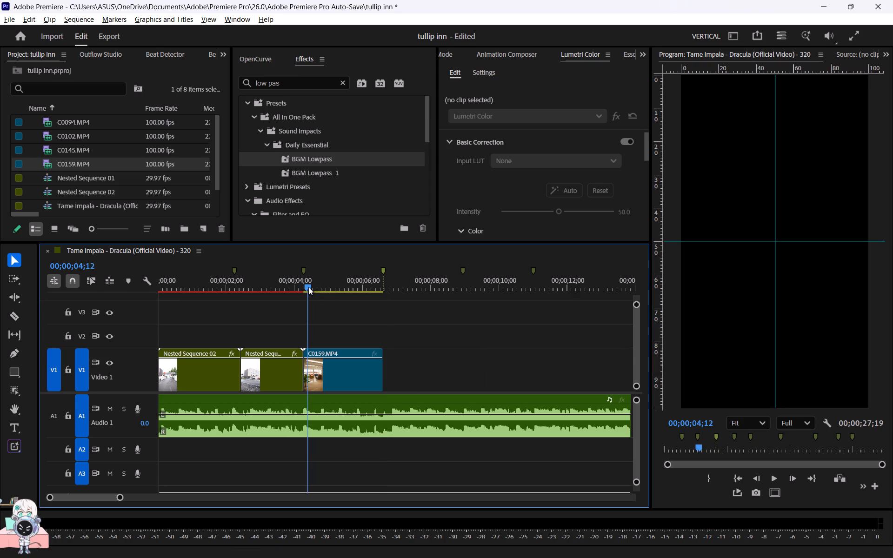
{"action": "left_click_drag", "start_coordinate": [308, 287], "coordinate": [327, 292]}
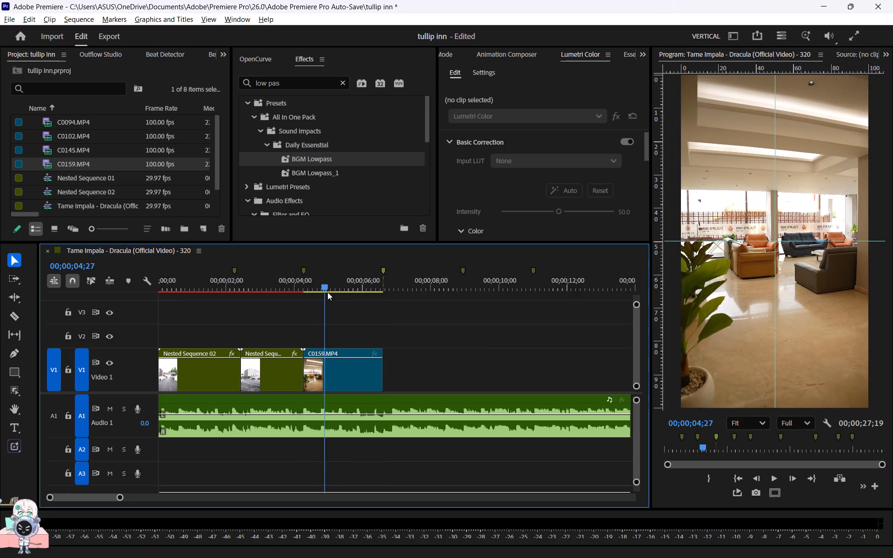
{"action": "left_click_drag", "start_coordinate": [327, 292], "coordinate": [336, 292]}
{"action": "left_click", "coordinate": [341, 398]}
{"action": "left_click", "coordinate": [344, 387]}
{"action": "key", "text": "ctrl+r"}
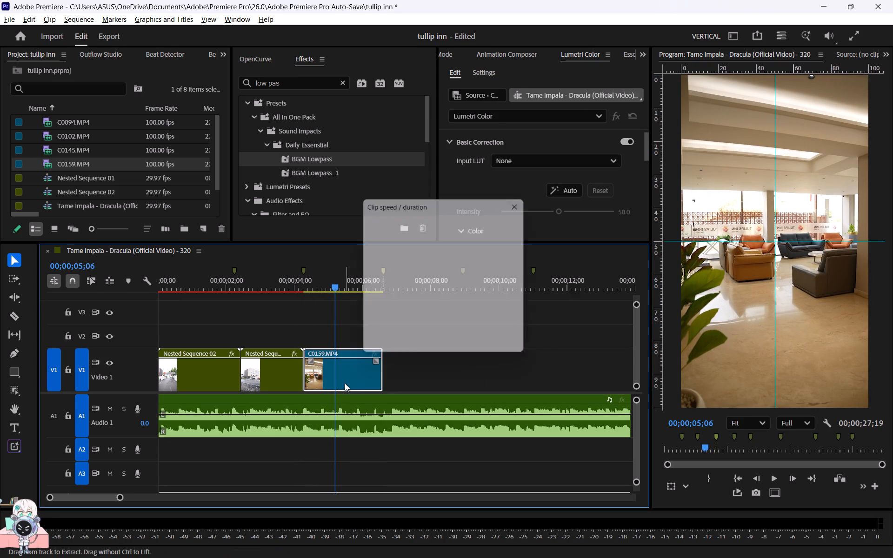
{"action": "key", "text": "5"}
{"action": "key", "text": "0"}
{"action": "left_click", "coordinate": [474, 312]}
{"action": "left_click", "coordinate": [471, 324]}
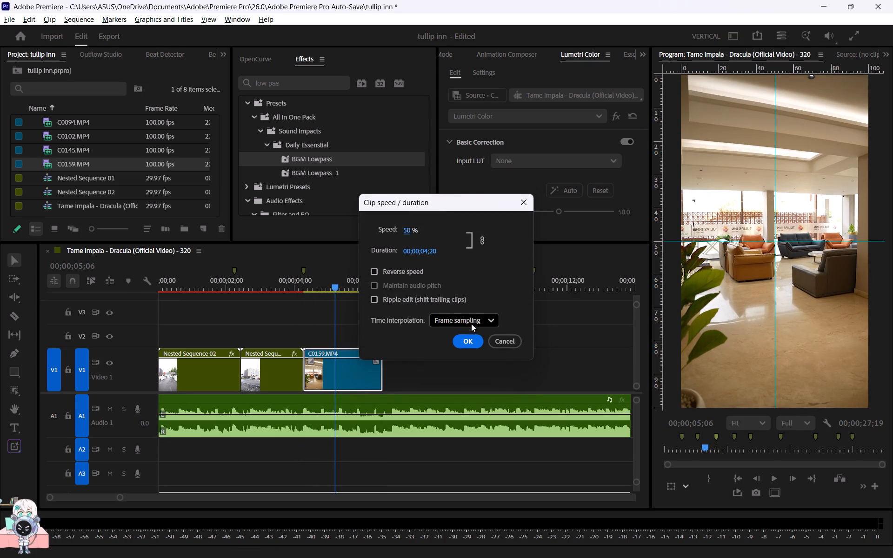
{"action": "left_click", "coordinate": [467, 366]}
{"action": "left_click", "coordinate": [471, 340]}
Cut the slowed C0159.MP4 clip at the third beat marker and delete the part after it.
{"action": "key", "text": "c"}
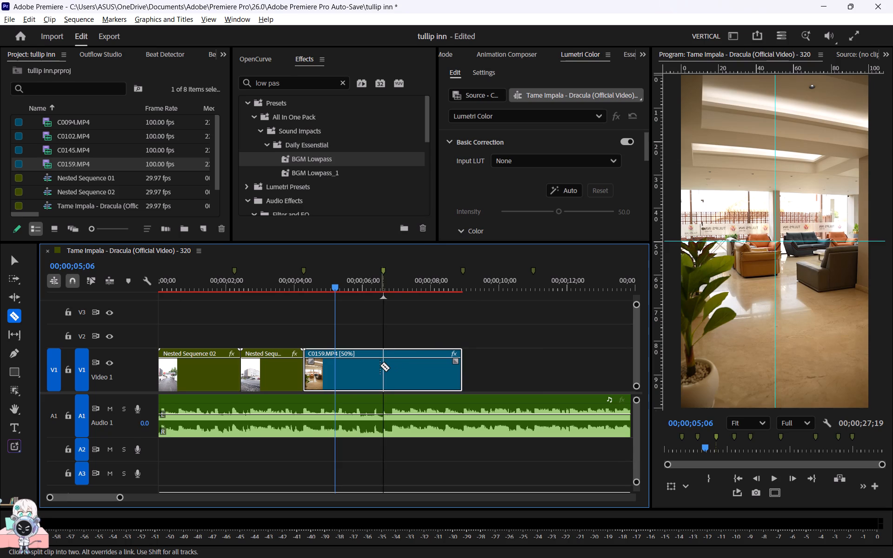
{"action": "left_click", "coordinate": [380, 365]}
{"action": "key", "text": "v"}
{"action": "left_click", "coordinate": [436, 358]}
{"action": "key", "text": "Delete"}
Play the edit from about 00;00;03;29 to check the start of the slowed C0159.MP4 clip.
{"action": "left_click", "coordinate": [295, 285]}
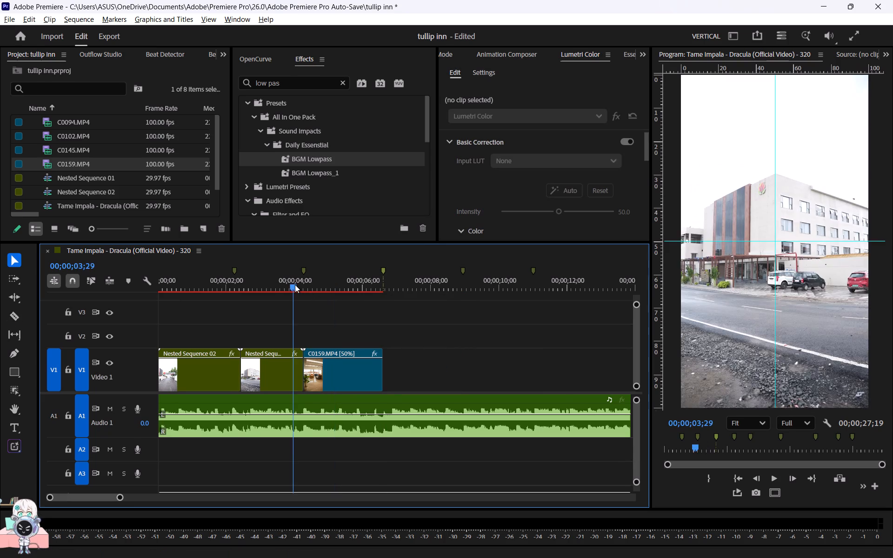
{"action": "key", "text": "space"}
{"action": "key", "text": "space"}
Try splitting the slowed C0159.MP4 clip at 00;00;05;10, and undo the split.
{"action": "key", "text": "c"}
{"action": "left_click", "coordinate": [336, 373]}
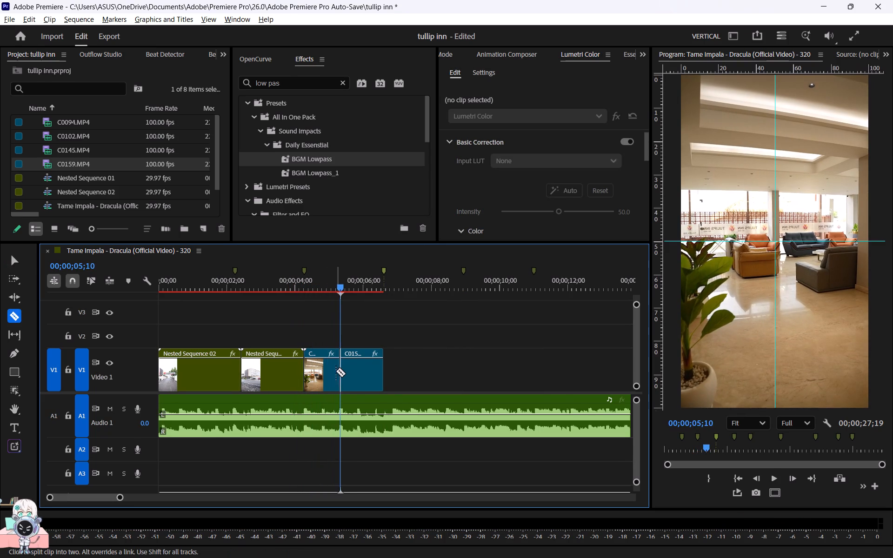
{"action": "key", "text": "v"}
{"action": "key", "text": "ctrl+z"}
Split the slowed C0159.MP4 clip about half a second after its start and delete the opening piece.
{"action": "key", "text": "c"}
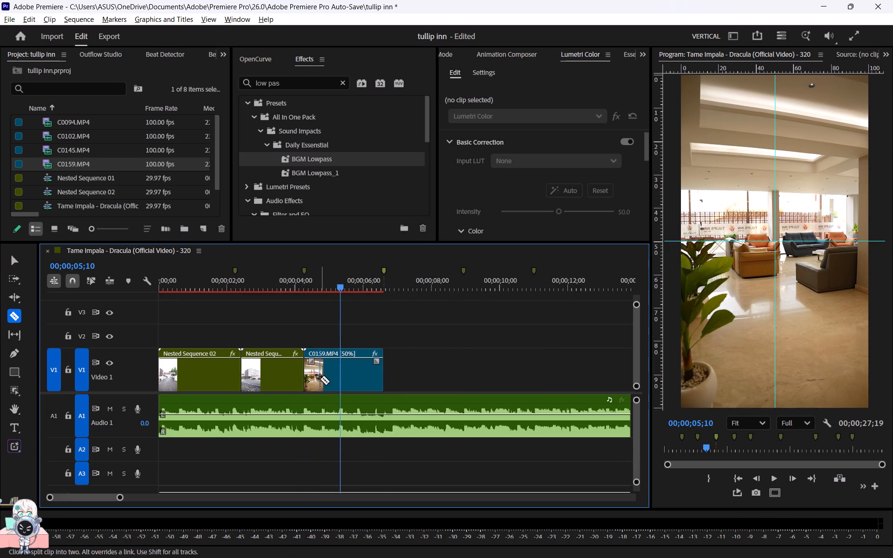
{"action": "left_click", "coordinate": [320, 379]}
{"action": "key", "text": "v"}
{"action": "left_click", "coordinate": [312, 375]}
{"action": "key", "text": "Delete"}
Move the remaining C0159.MP4 clip back to the second beat marker and extend its end to the third beat marker.
{"action": "left_click_drag", "start_coordinate": [335, 379], "coordinate": [328, 379]}
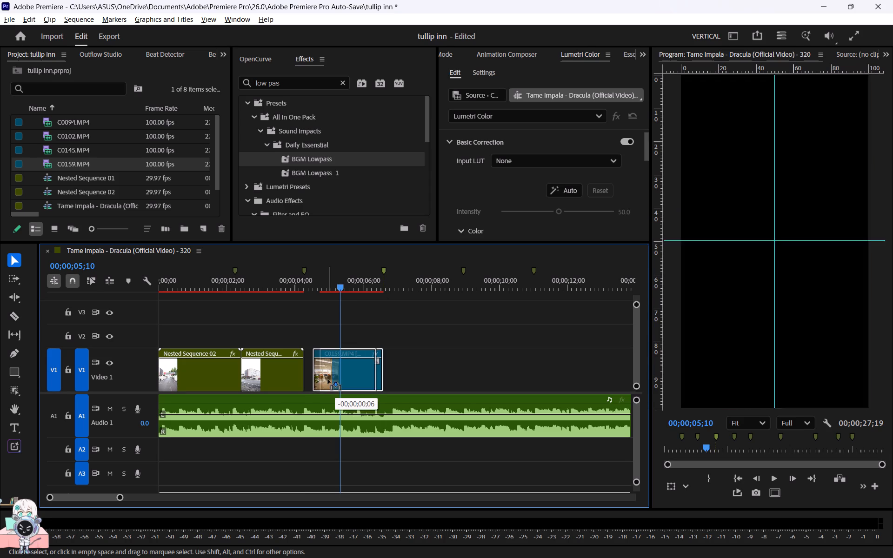
{"action": "left_click_drag", "start_coordinate": [328, 379], "coordinate": [321, 380]}
{"action": "left_click_drag", "start_coordinate": [367, 382], "coordinate": [382, 382]}
Preview the C0483 bedroom clip in the tullip inn folder and place it on V1 at about 00;00;07;00.
{"action": "key", "text": "alt+Tab"}
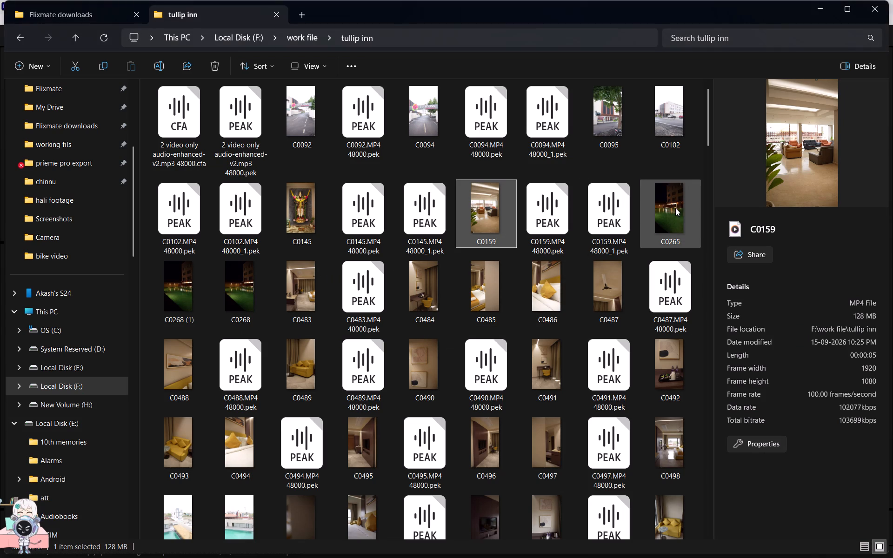
{"action": "left_click", "coordinate": [675, 208]}
{"action": "left_click", "coordinate": [298, 286]}
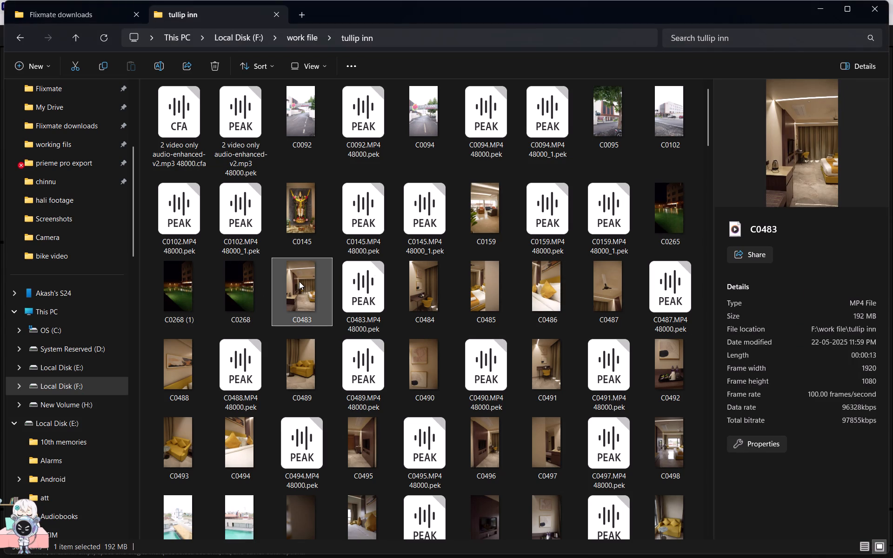
{"action": "key", "text": "space"}
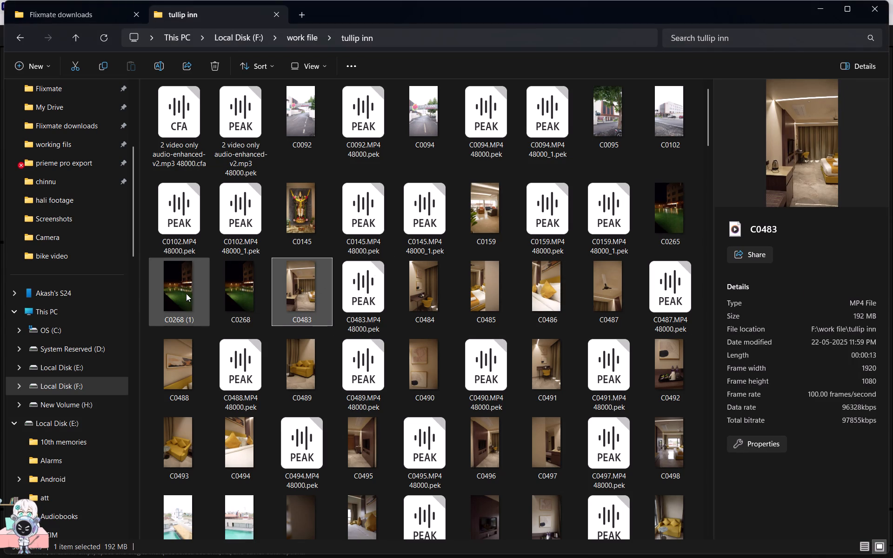
{"action": "left_click", "coordinate": [317, 283]}
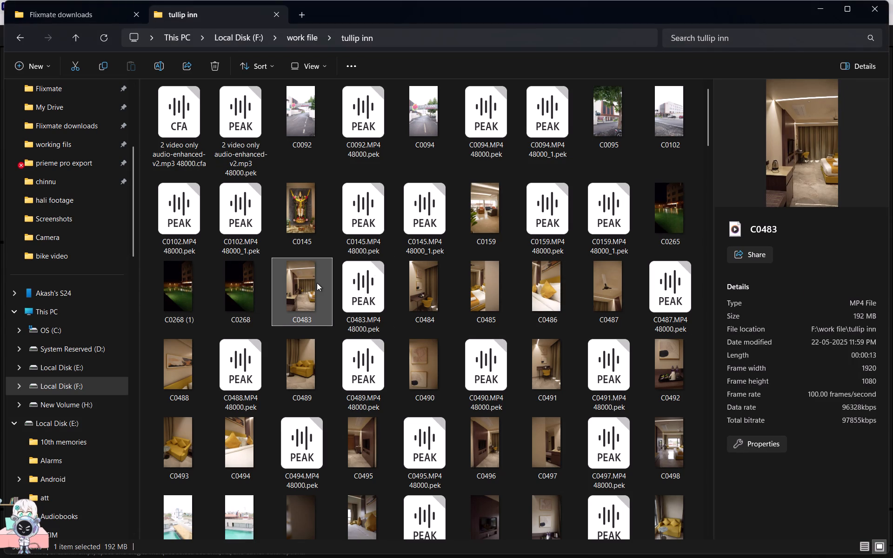
{"action": "key", "text": "space"}
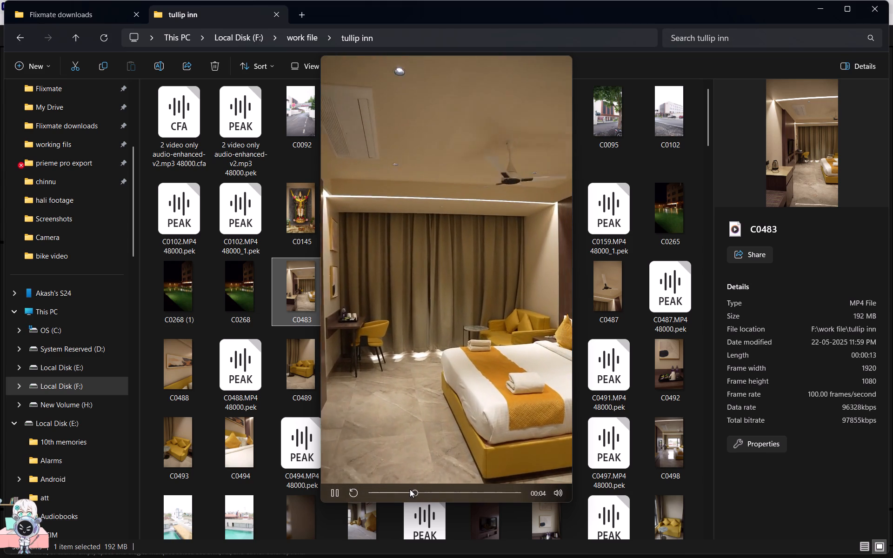
{"action": "key", "text": "space"}
{"action": "left_click_drag", "start_coordinate": [295, 277], "coordinate": [382, 338]}
{"action": "key", "text": "alt+Tab"}
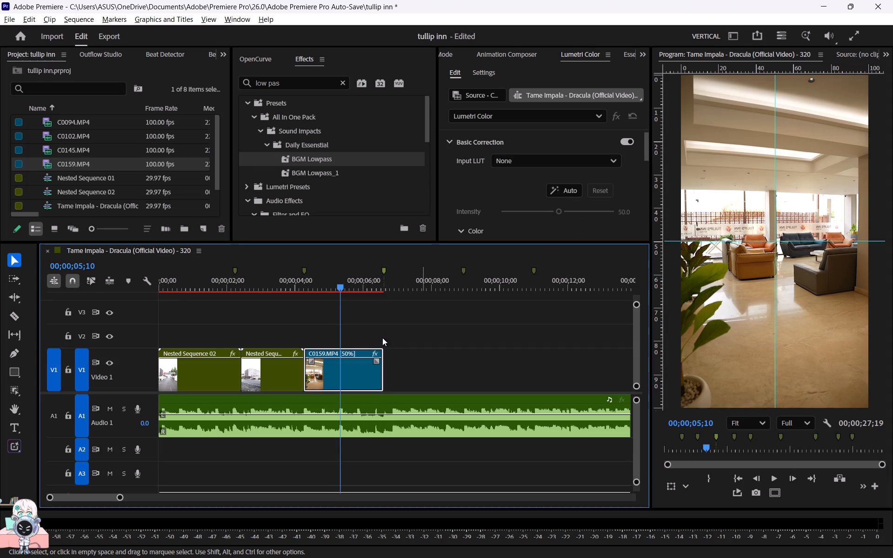
{"action": "left_click_drag", "start_coordinate": [382, 338], "coordinate": [396, 373]}
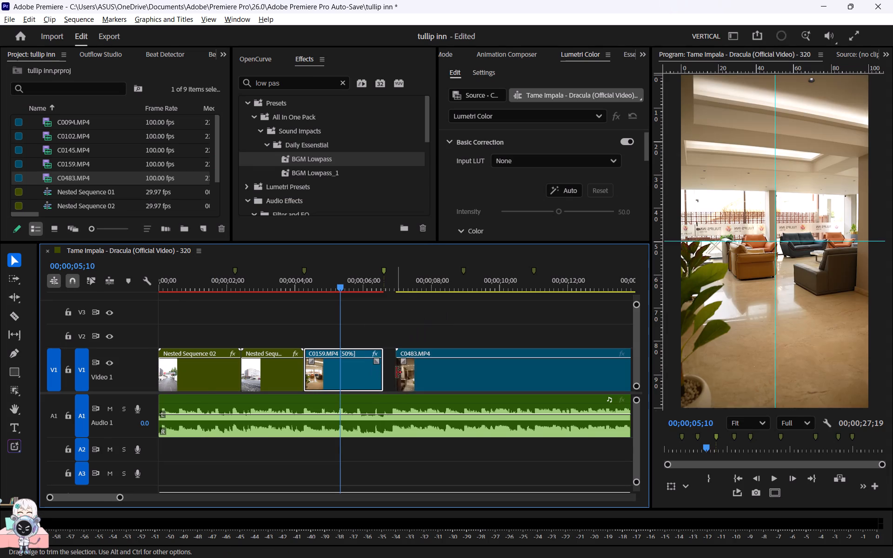
Cut the C0483.MP4 clip at the wide bed shot at 00;00;11;16 and delete the part before it.
{"action": "scroll", "coordinate": [396, 364], "scroll_direction": "down", "scroll_amount": 5}
{"action": "scroll", "coordinate": [347, 334], "scroll_direction": "down", "scroll_amount": 4}
{"action": "scroll", "coordinate": [315, 308], "scroll_direction": "down", "scroll_amount": 4, "text": "alt"}
{"action": "left_click_drag", "start_coordinate": [293, 283], "coordinate": [369, 292]}
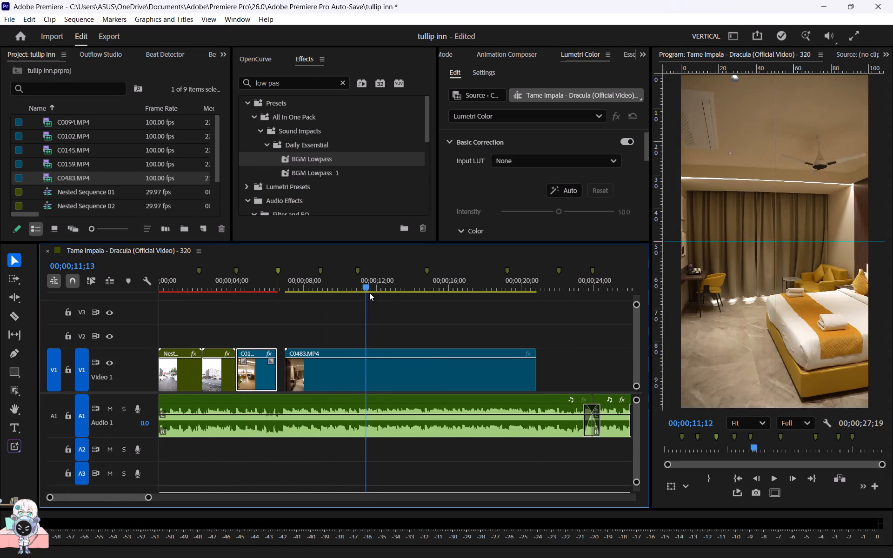
{"action": "left_click_drag", "start_coordinate": [369, 292], "coordinate": [350, 294]}
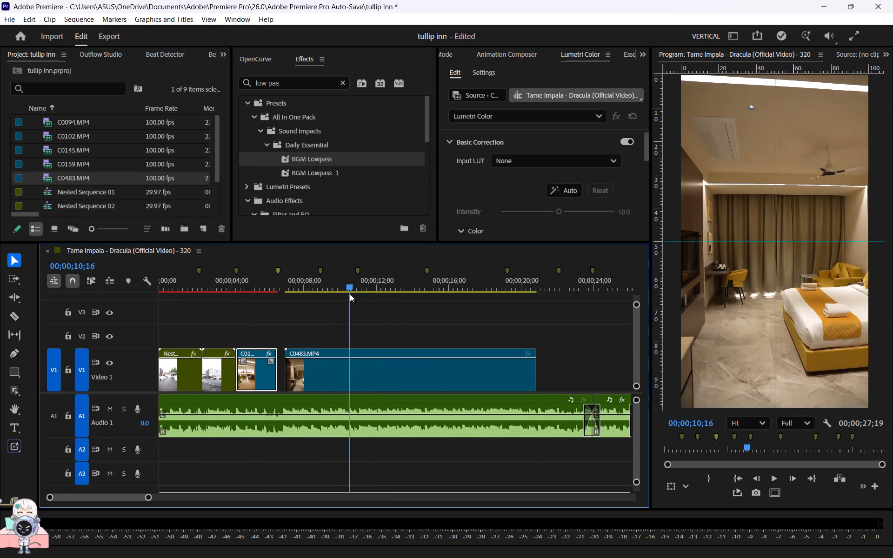
{"action": "left_click_drag", "start_coordinate": [350, 294], "coordinate": [373, 294]}
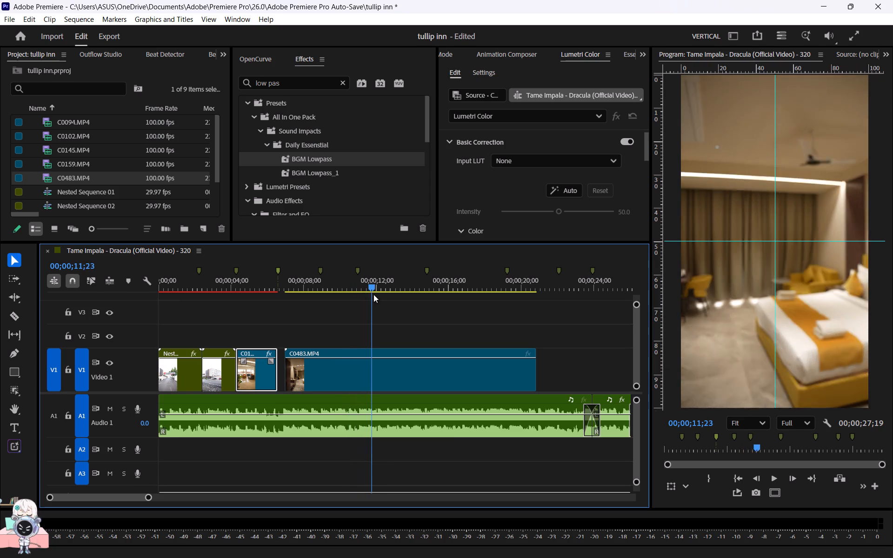
{"action": "left_click_drag", "start_coordinate": [373, 294], "coordinate": [370, 294]}
{"action": "key", "text": "c"}
{"action": "left_click", "coordinate": [364, 352]}
{"action": "key", "text": "v"}
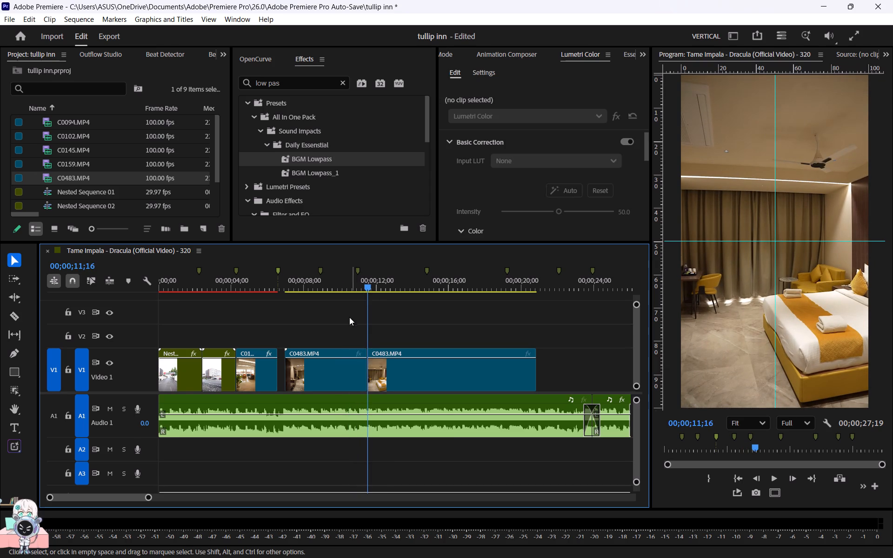
{"action": "left_click", "coordinate": [333, 350]}
{"action": "key", "text": "Delete"}
Move the remaining C0483.MP4 clip to the third beat marker, and cut off everything after the fourth beat marker.
{"action": "left_click_drag", "start_coordinate": [407, 379], "coordinate": [319, 377]}
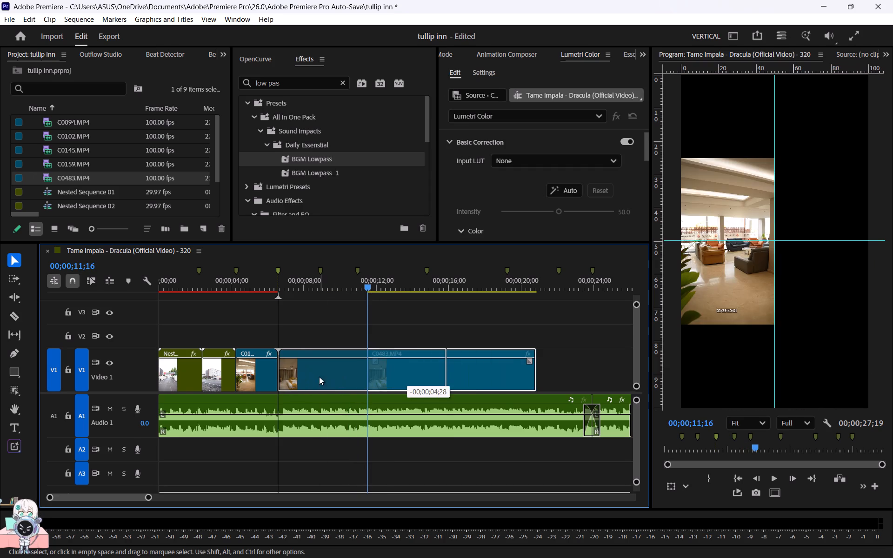
{"action": "key", "text": "c"}
{"action": "left_click", "coordinate": [321, 372]}
{"action": "key", "text": "v"}
{"action": "left_click", "coordinate": [337, 375]}
{"action": "key", "text": "Delete"}
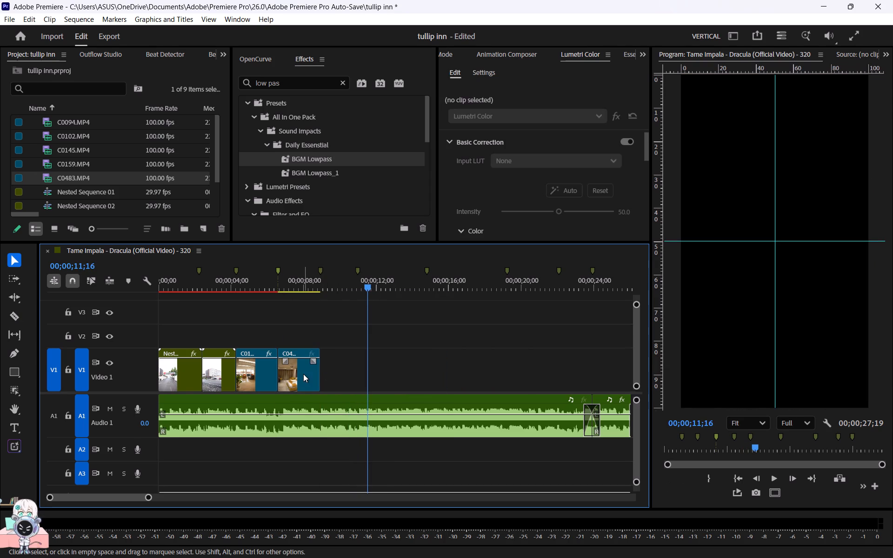
Slow the C0483.MP4 clip to 50% speed and change its time interpolation.
{"action": "left_click", "coordinate": [303, 374]}
{"action": "key", "text": "ctrl+r"}
{"action": "key", "text": "5"}
{"action": "key", "text": "0"}
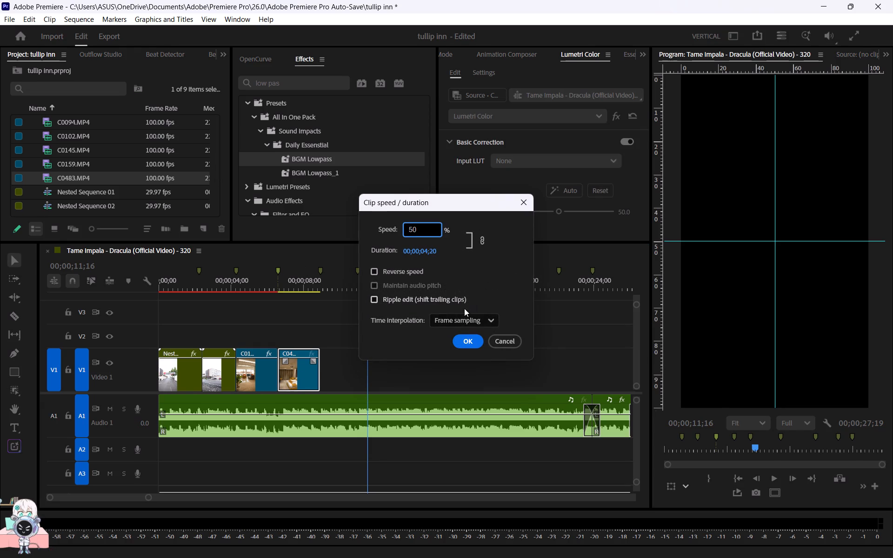
{"action": "left_click", "coordinate": [461, 316]}
{"action": "left_click", "coordinate": [467, 371]}
{"action": "left_click", "coordinate": [467, 345]}
Cut the slowed C0483.MP4 clip at the fourth beat marker and delete the part after it.
{"action": "key", "text": "c"}
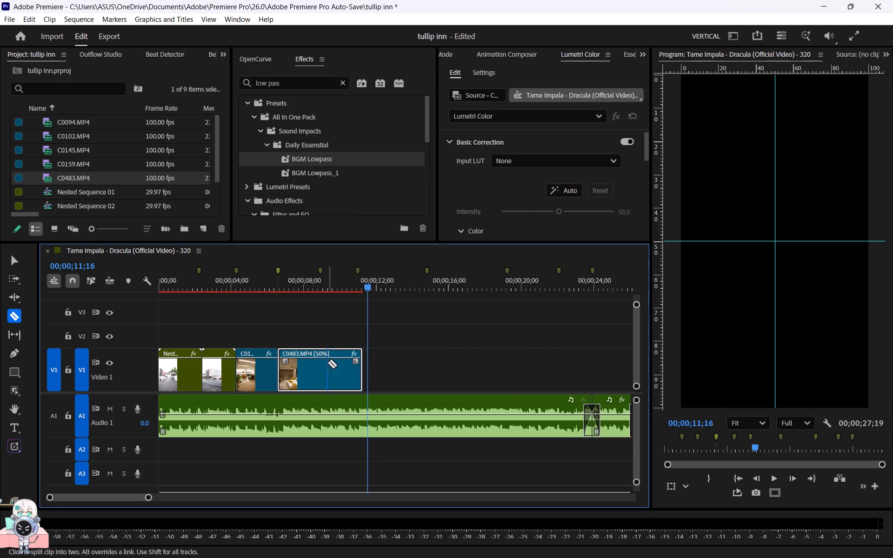
{"action": "left_click", "coordinate": [325, 363]}
{"action": "key", "text": "v"}
{"action": "left_click", "coordinate": [340, 365]}
{"action": "key", "text": "Delete"}
Play the edit from 00;00;06;16 to check the slowed C0483.MP4 clip against the music.
{"action": "left_click", "coordinate": [279, 278]}
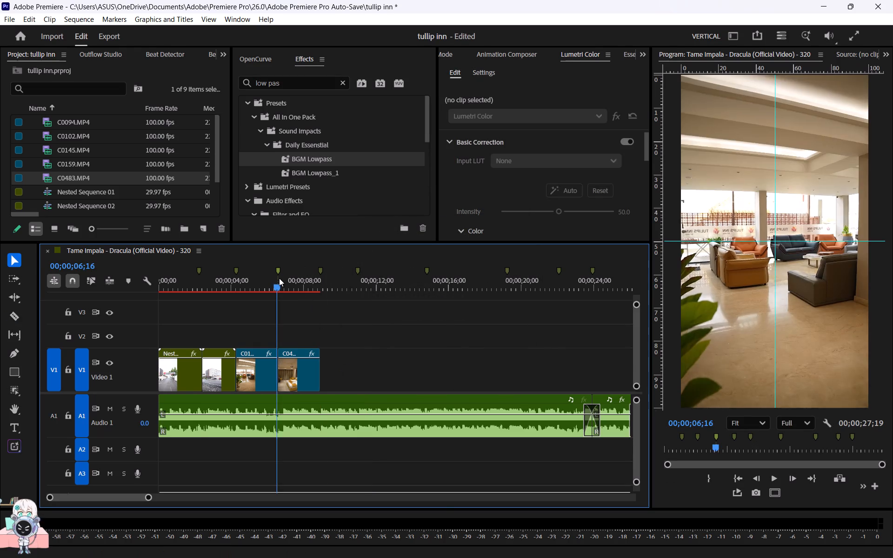
{"action": "key", "text": "space"}
{"action": "key", "text": "space"}
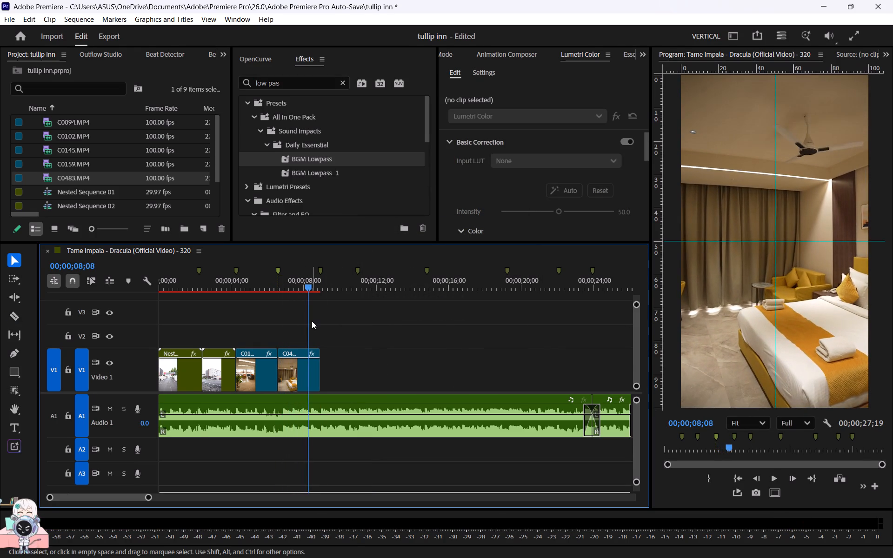
Cut the slowed C0483.MP4 clip at 00;00;07;09, after its blurred opening, and delete the part before it.
{"action": "left_click_drag", "start_coordinate": [303, 283], "coordinate": [287, 281]}
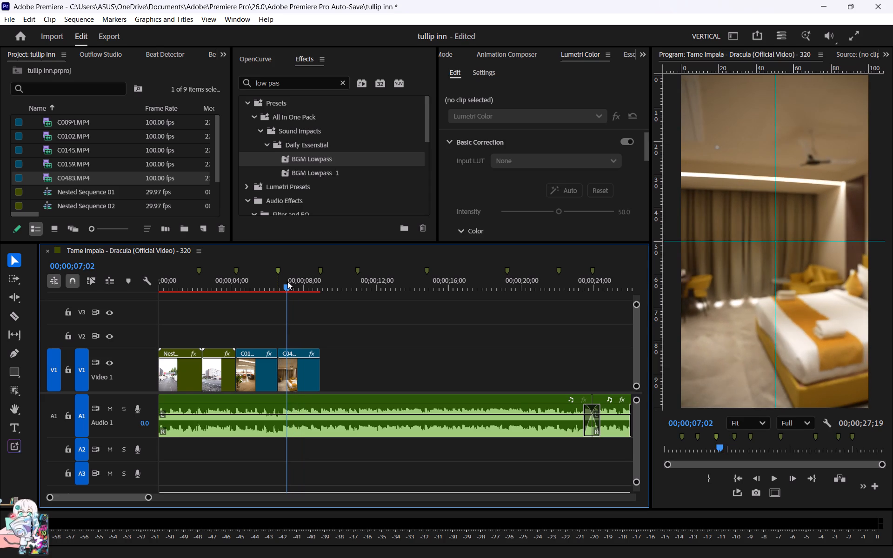
{"action": "left_click_drag", "start_coordinate": [287, 281], "coordinate": [293, 281]}
{"action": "key", "text": "c"}
{"action": "left_click", "coordinate": [293, 358]}
{"action": "key", "text": "v"}
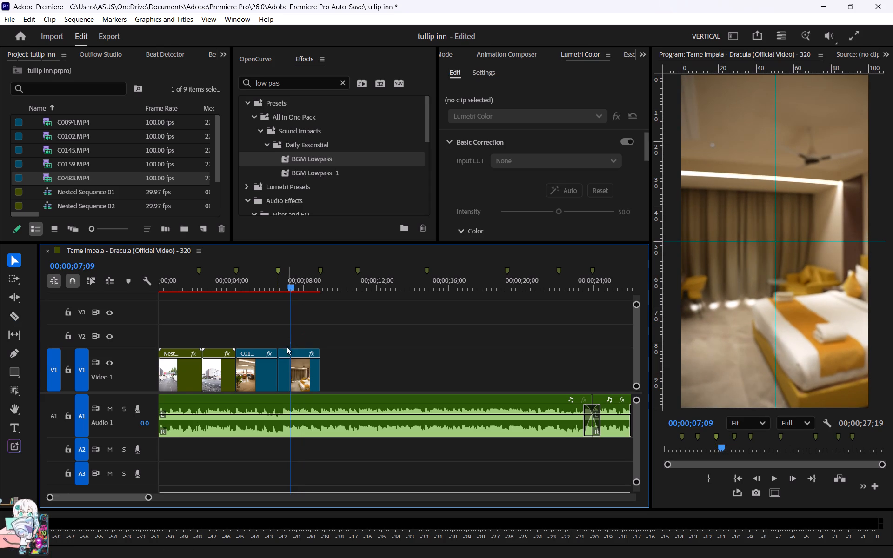
{"action": "left_click", "coordinate": [286, 381]}
{"action": "key", "text": "Delete"}
Move the remaining C0483.MP4 clip back to the third beat marker and extend its end to the fourth beat marker.
{"action": "left_click_drag", "start_coordinate": [307, 380], "coordinate": [297, 380]}
{"action": "left_click_drag", "start_coordinate": [304, 380], "coordinate": [318, 380]}
Play the edit from 00;00;05;20 to check the transition from C0159.MP4 to the trimmed C0483.MP4 clip.
{"action": "left_click_drag", "start_coordinate": [286, 273], "coordinate": [263, 272]}
{"action": "left_click", "coordinate": [263, 275]}
{"action": "left_click", "coordinate": [293, 310]}
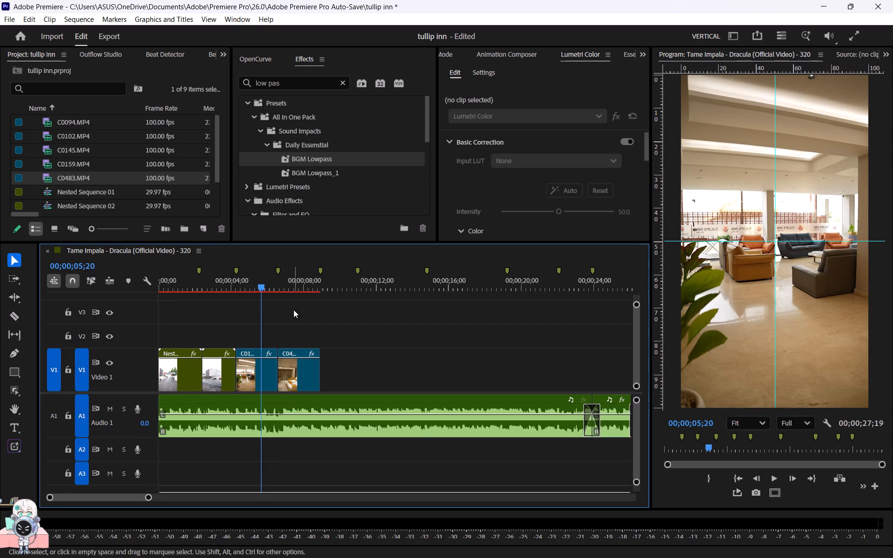
{"action": "key", "text": "space"}
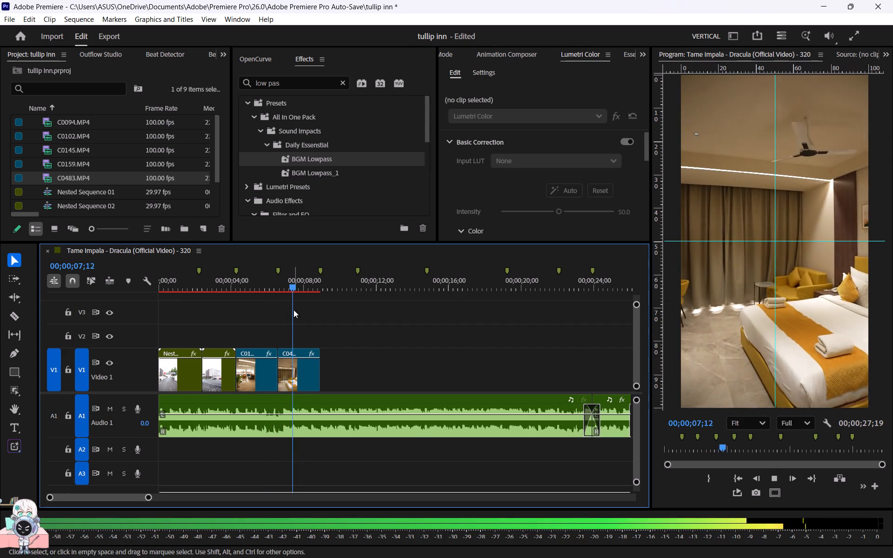
Add the C0484 footage from the tullip inn folder to V1 at the fourth beat marker, directly after C0483.MP4.
{"action": "key", "text": "space"}
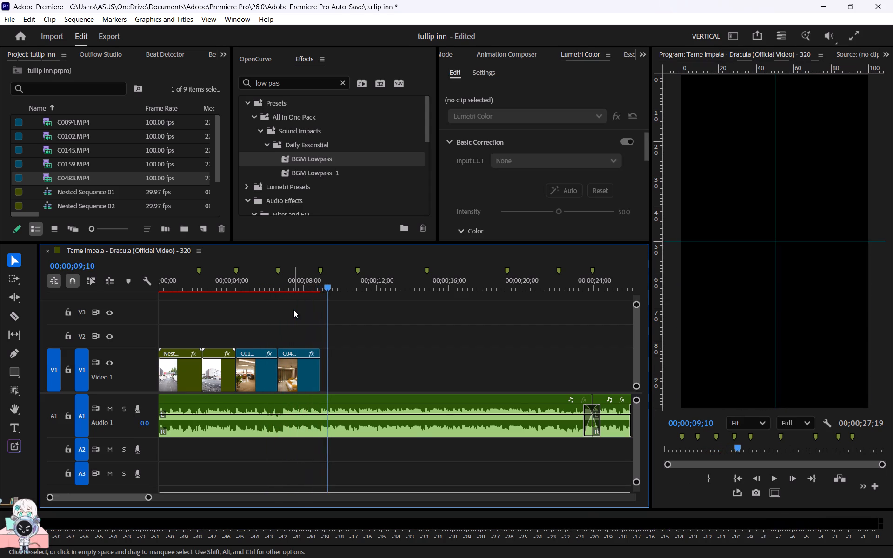
{"action": "key", "text": "alt+Tab"}
{"action": "left_click", "coordinate": [495, 286]}
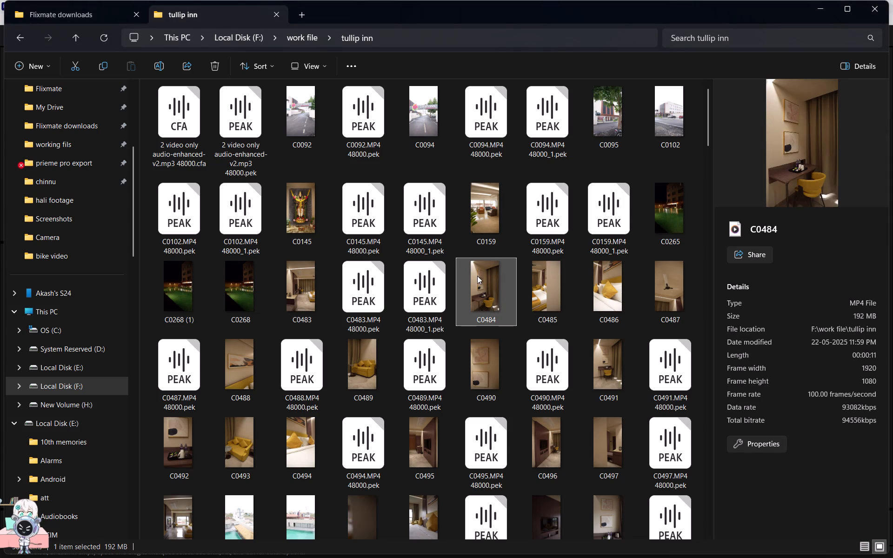
{"action": "left_click_drag", "start_coordinate": [477, 275], "coordinate": [339, 368]}
{"action": "key", "text": "alt+Tab"}
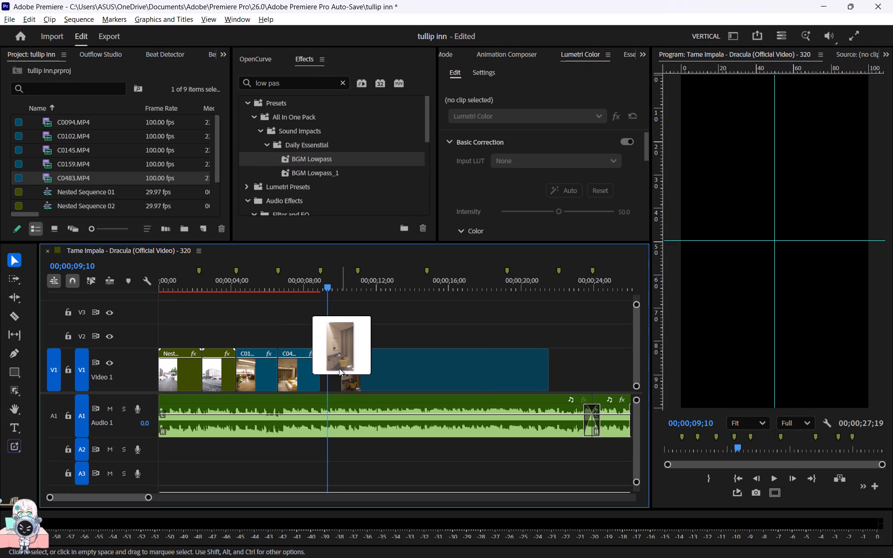
{"action": "left_click_drag", "start_coordinate": [339, 368], "coordinate": [320, 366]}
Scrub through C0484.MP4, cut it at the fifth beat marker and delete the part before the cut.
{"action": "left_click_drag", "start_coordinate": [328, 280], "coordinate": [357, 285]}
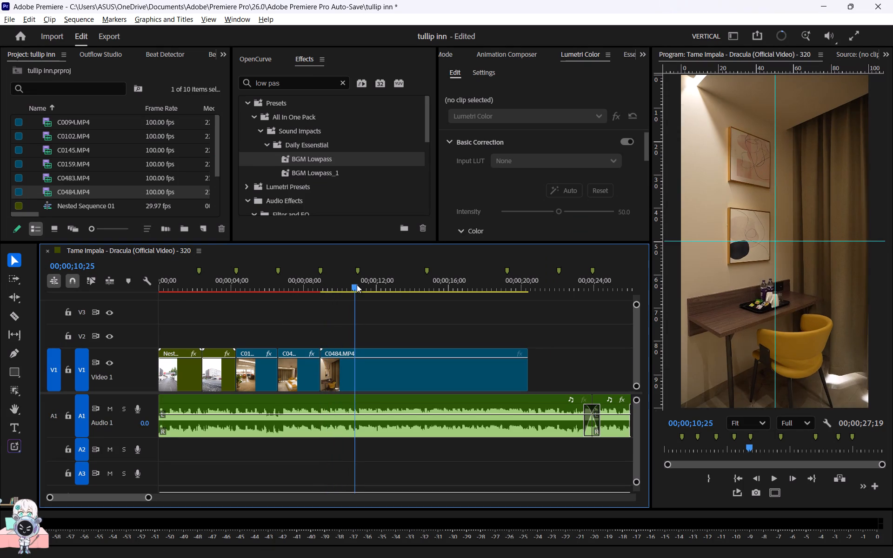
{"action": "left_click_drag", "start_coordinate": [357, 285], "coordinate": [369, 287]}
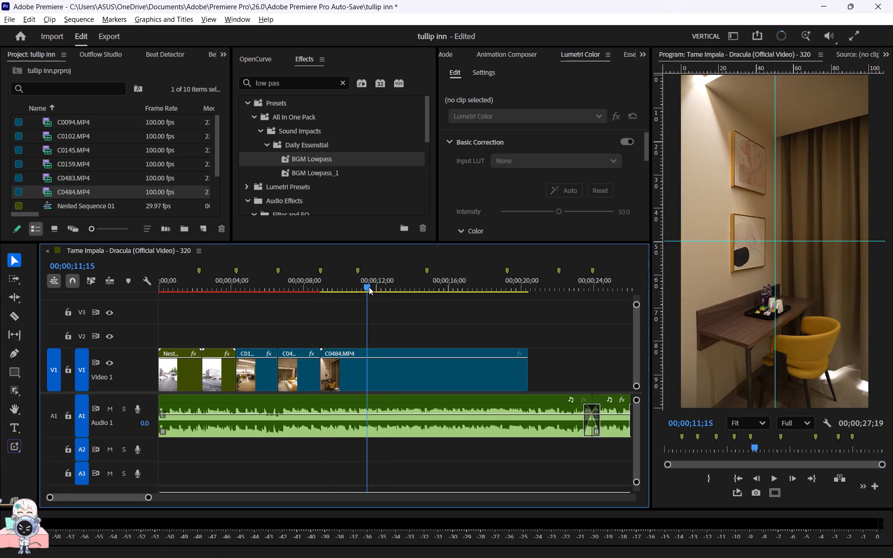
{"action": "left_click_drag", "start_coordinate": [369, 287], "coordinate": [369, 287]}
{"action": "key", "text": "c"}
{"action": "left_click", "coordinate": [356, 362]}
{"action": "key", "text": "v"}
{"action": "left_click", "coordinate": [332, 367]}
{"action": "key", "text": "Delete"}
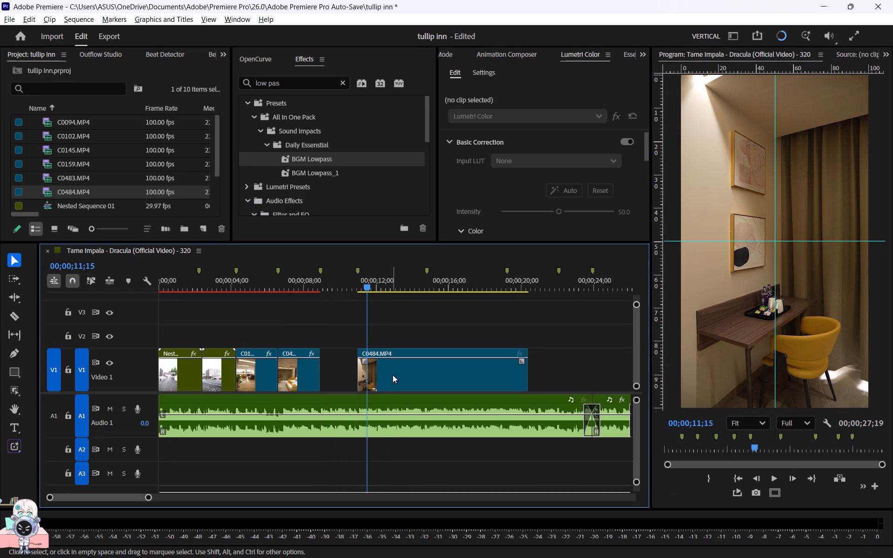
Move the remaining C0484.MP4 clip back to the fourth beat marker, cut it at the fifth marker and delete the rest.
{"action": "left_click_drag", "start_coordinate": [393, 375], "coordinate": [357, 375]}
{"action": "key", "text": "c"}
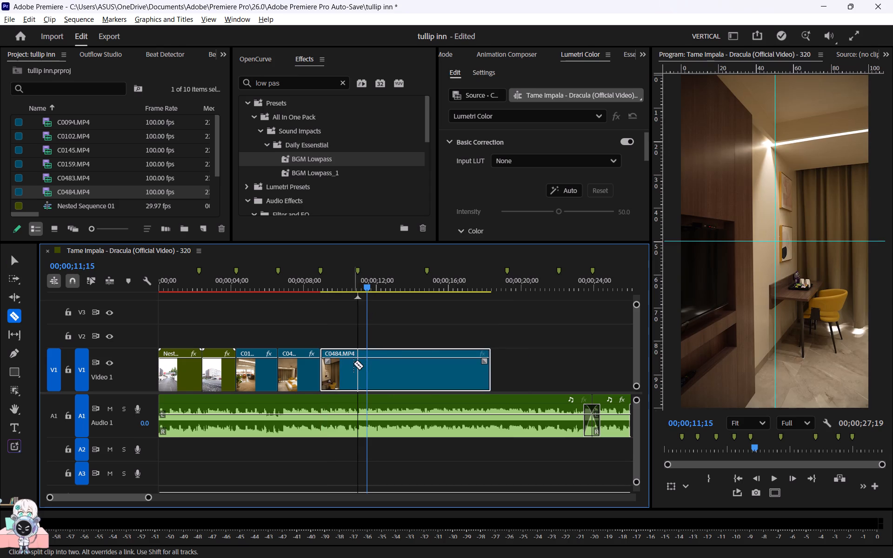
{"action": "left_click", "coordinate": [353, 364]}
{"action": "key", "text": "v"}
{"action": "left_click", "coordinate": [384, 376]}
{"action": "key", "text": "Delete"}
Slow the C0484.MP4 clip to 50% speed with Optical Flow time interpolation.
{"action": "left_click", "coordinate": [339, 377]}
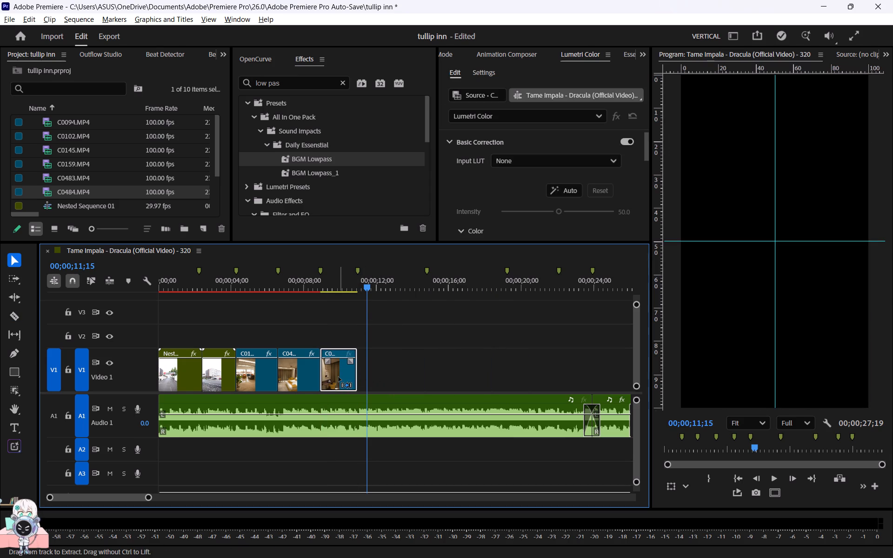
{"action": "key", "text": "ctrl+r"}
{"action": "key", "text": "5"}
{"action": "key", "text": "0"}
{"action": "left_click", "coordinate": [465, 323]}
{"action": "left_click", "coordinate": [466, 369]}
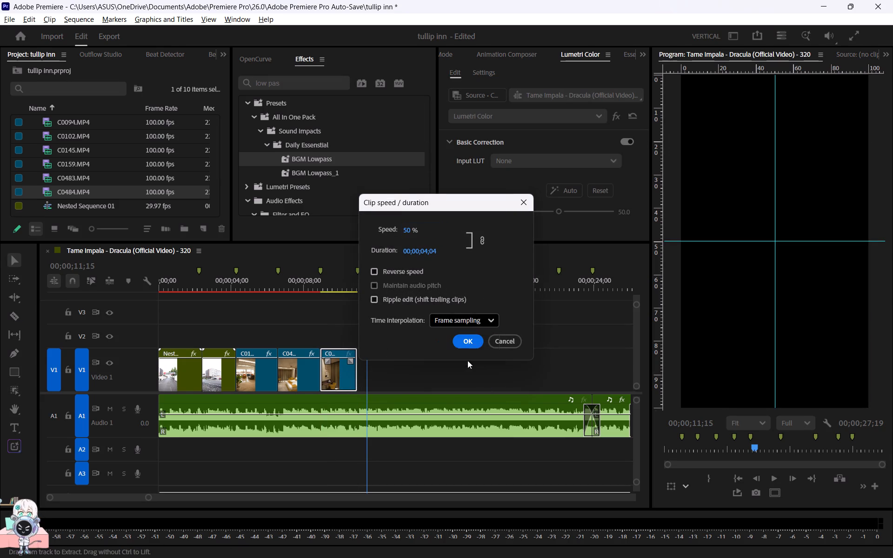
{"action": "left_click", "coordinate": [469, 345]}
Cut the slowed C0484.MP4 clip at 00;00;11;15 and delete the part after the cut.
{"action": "key", "text": "c"}
{"action": "left_click", "coordinate": [371, 372]}
{"action": "key", "text": "v"}
{"action": "left_click", "coordinate": [381, 372]}
{"action": "key", "text": "Delete"}
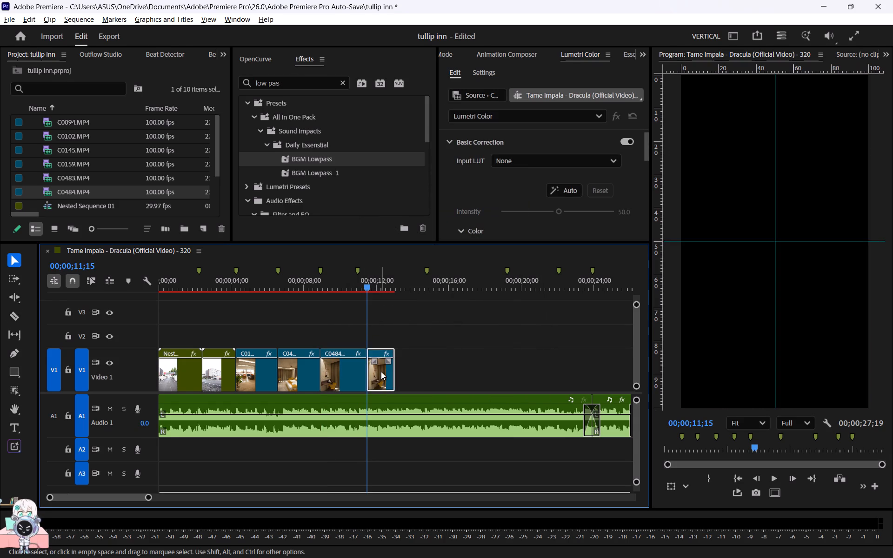
Play the edit from the fourth beat marker to check the slowed C0484.MP4 clip against the music.
{"action": "left_click", "coordinate": [320, 277]}
{"action": "key", "text": "space"}
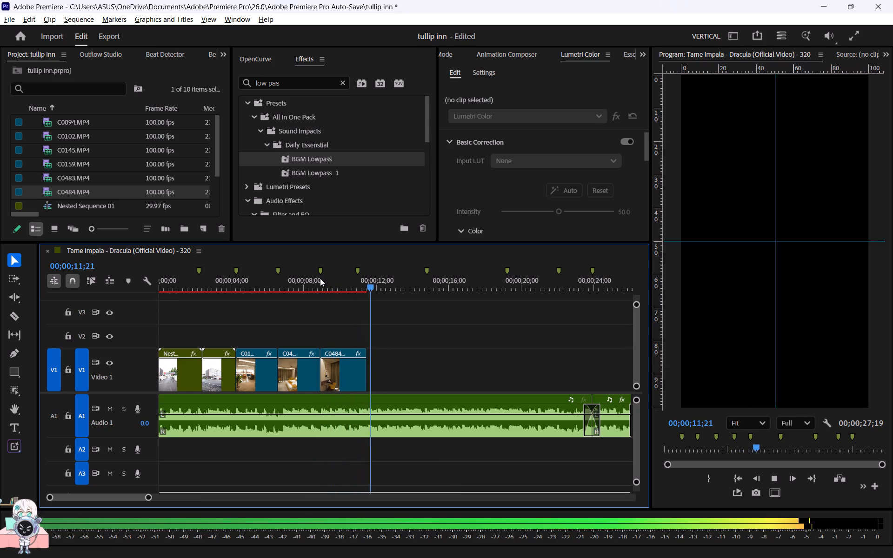
{"action": "key", "text": "space"}
Trim the end of the slowed C0484.MP4 clip to 00;00;11;01, at the fifth beat marker.
{"action": "scroll", "coordinate": [381, 345], "scroll_direction": "up", "scroll_amount": 11, "text": "alt"}
{"action": "left_click_drag", "start_coordinate": [335, 289], "coordinate": [326, 290]}
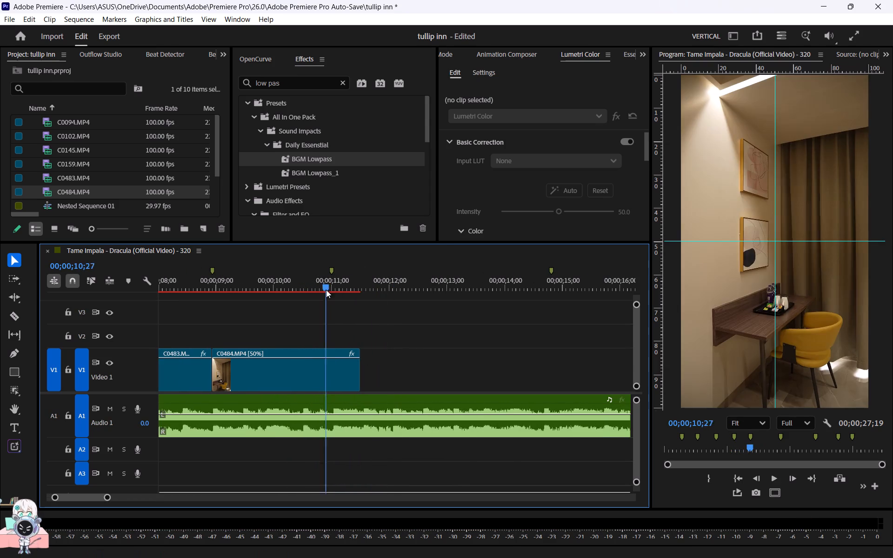
{"action": "left_click_drag", "start_coordinate": [326, 290], "coordinate": [334, 294]}
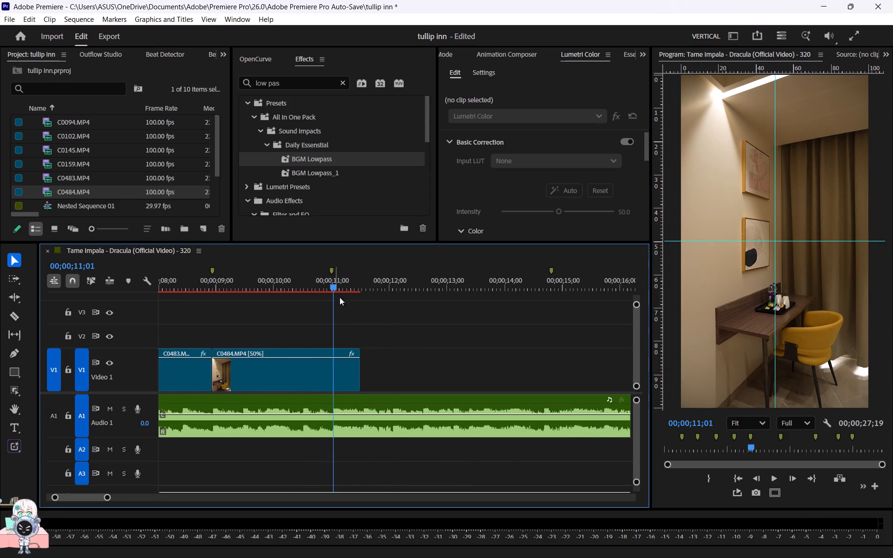
{"action": "left_click_drag", "start_coordinate": [366, 371], "coordinate": [339, 371]}
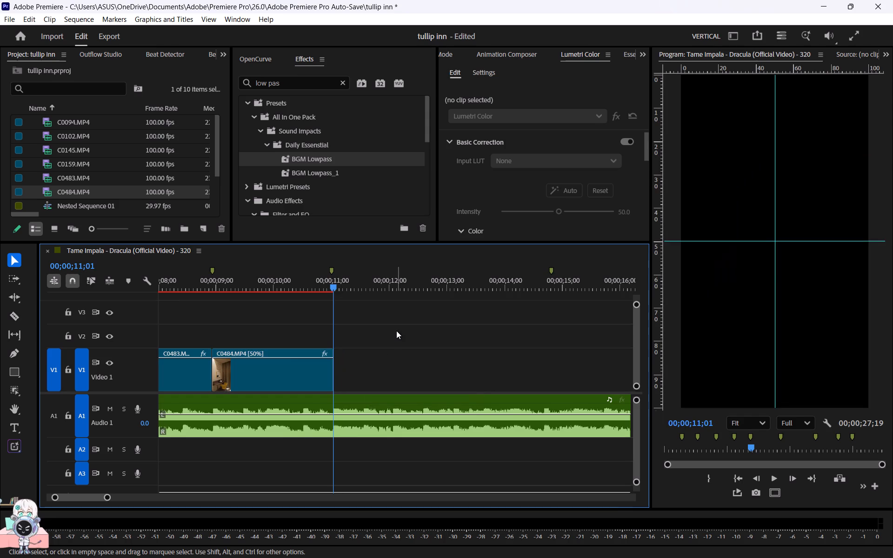
Add the C0486 footage from the tullip inn folder to V1 at the fifth beat marker, directly after C0484.MP4.
{"action": "scroll", "coordinate": [396, 331], "scroll_direction": "down", "scroll_amount": 12}
{"action": "key", "text": "alt+Tab"}
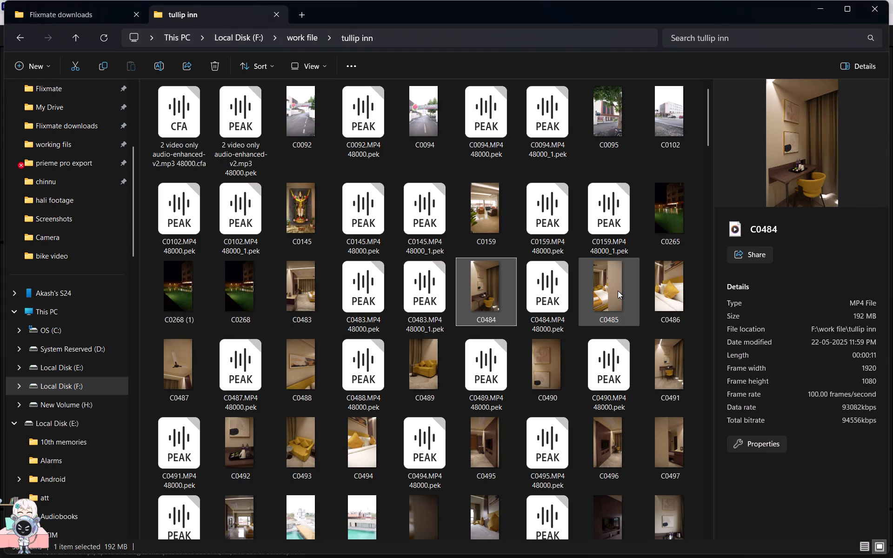
{"action": "left_click", "coordinate": [618, 291]}
{"action": "left_click", "coordinate": [673, 283]}
{"action": "left_click_drag", "start_coordinate": [666, 279], "coordinate": [563, 428]}
{"action": "key", "text": "alt+Tab"}
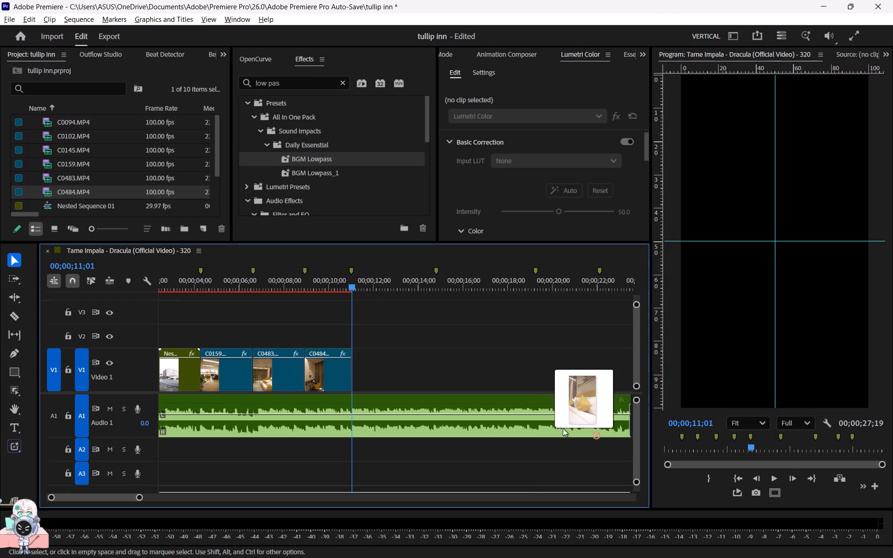
{"action": "left_click_drag", "start_coordinate": [563, 428], "coordinate": [350, 365]}
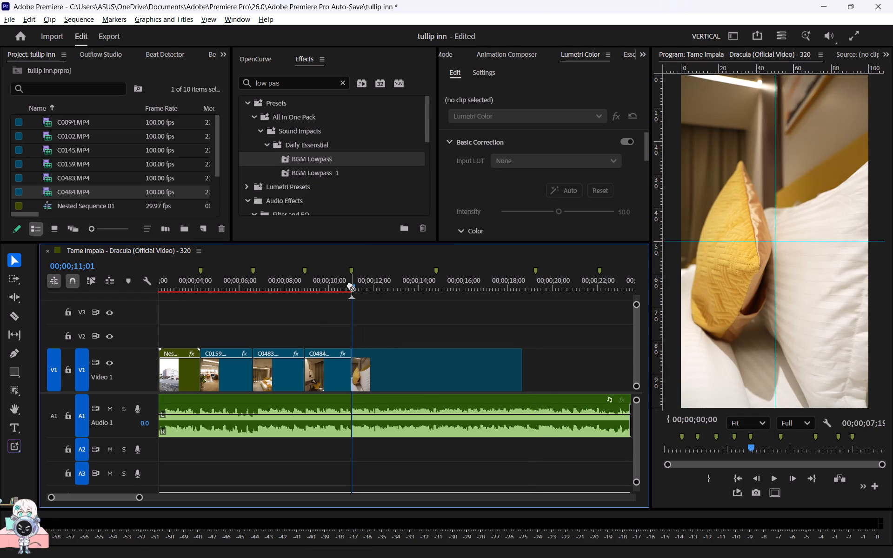
Scrub through C0486.MP4, cut it at 00;00;13;03 and delete the part before the cut.
{"action": "left_click_drag", "start_coordinate": [352, 283], "coordinate": [396, 287]}
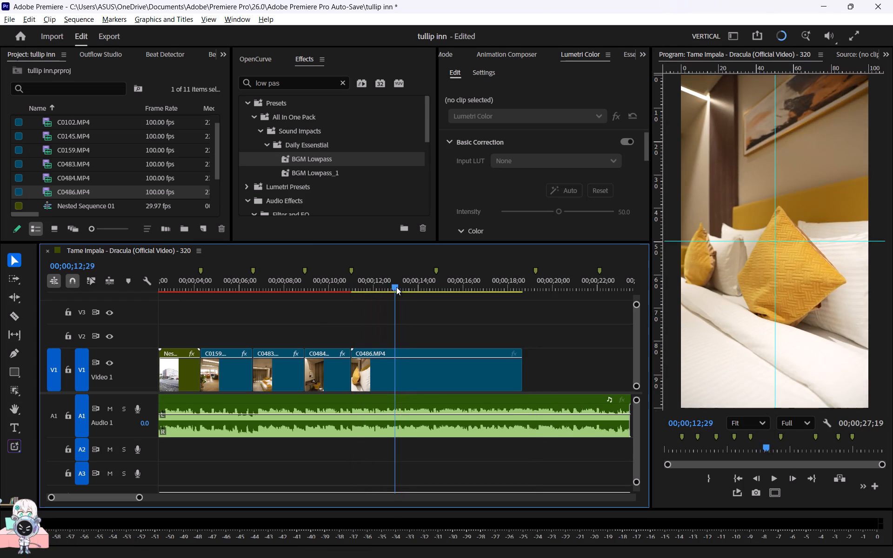
{"action": "left_click_drag", "start_coordinate": [396, 287], "coordinate": [399, 288]}
{"action": "key", "text": "c"}
{"action": "left_click", "coordinate": [400, 364]}
{"action": "key", "text": "v"}
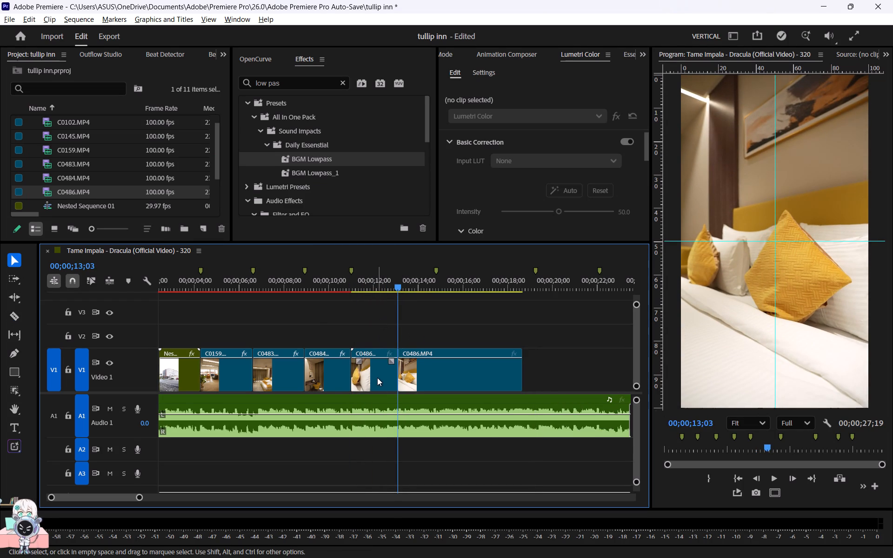
{"action": "left_click", "coordinate": [377, 378]}
{"action": "key", "text": "Delete"}
Move the remaining C0486.MP4 clip back to the fifth beat marker, cut it at the sixth marker and delete the rest.
{"action": "left_click_drag", "start_coordinate": [439, 378], "coordinate": [395, 378]}
{"action": "key", "text": "c"}
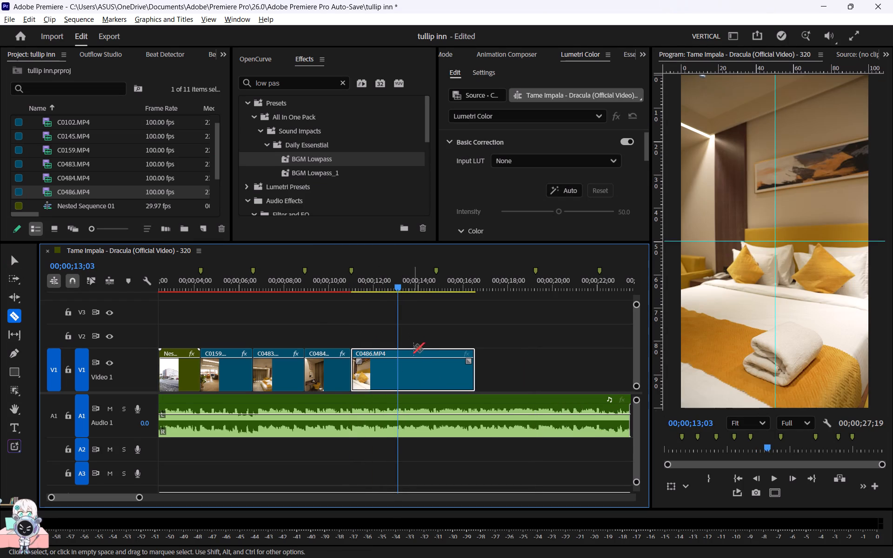
{"action": "left_click", "coordinate": [436, 369]}
{"action": "key", "text": "v"}
{"action": "left_click", "coordinate": [454, 372]}
{"action": "key", "text": "Delete"}
Play the edit from just after the fifth beat marker to check the C0486.MP4 clip against the music.
{"action": "left_click_drag", "start_coordinate": [368, 277], "coordinate": [364, 277]}
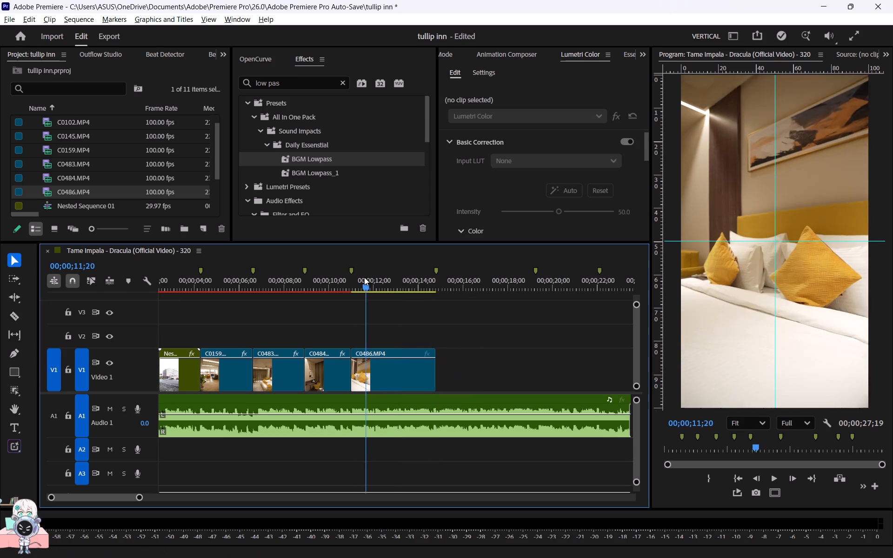
{"action": "left_click_drag", "start_coordinate": [364, 277], "coordinate": [357, 279]}
{"action": "key", "text": "space"}
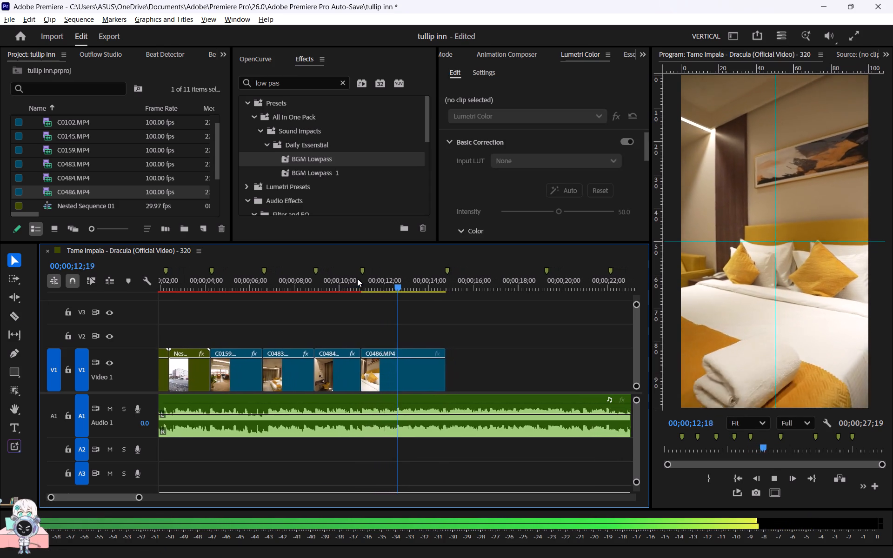
{"action": "key", "text": "space"}
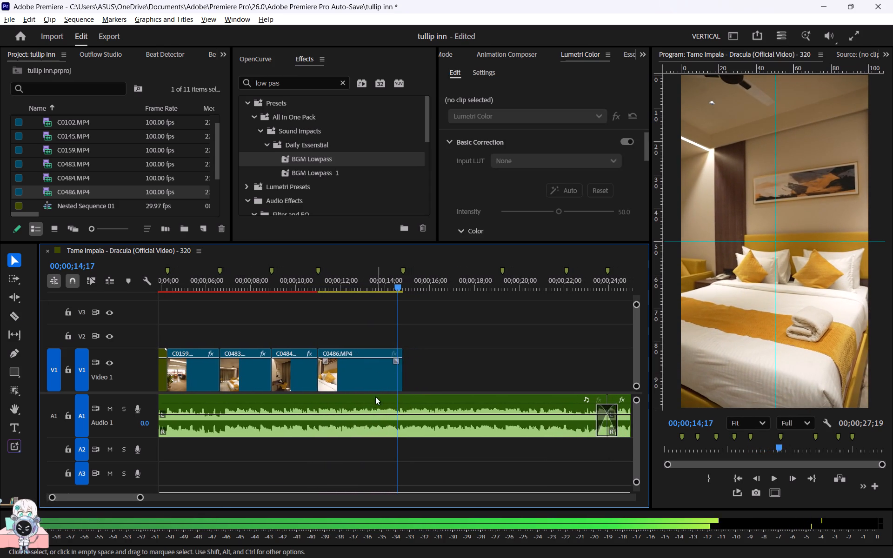
Slow the C0486.MP4 clip to 50% speed with Optical Flow time interpolation.
{"action": "left_click", "coordinate": [365, 389]}
{"action": "key", "text": "ctrl+r"}
{"action": "key", "text": "5"}
{"action": "key", "text": "0"}
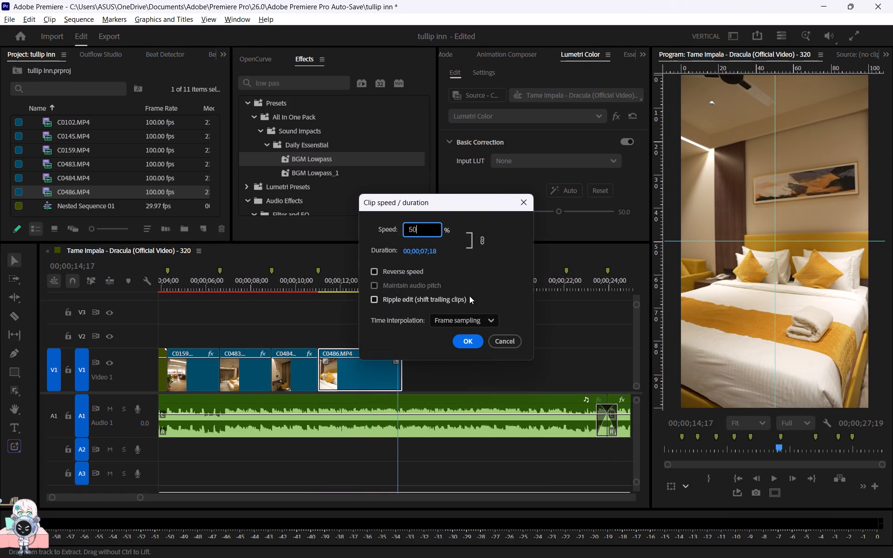
{"action": "left_click", "coordinate": [460, 321]}
{"action": "left_click", "coordinate": [468, 365]}
{"action": "left_click", "coordinate": [471, 342]}
Cut the slowed C0486.MP4 clip at the sixth beat marker and delete the part after the cut.
{"action": "key", "text": "c"}
{"action": "key", "text": "c"}
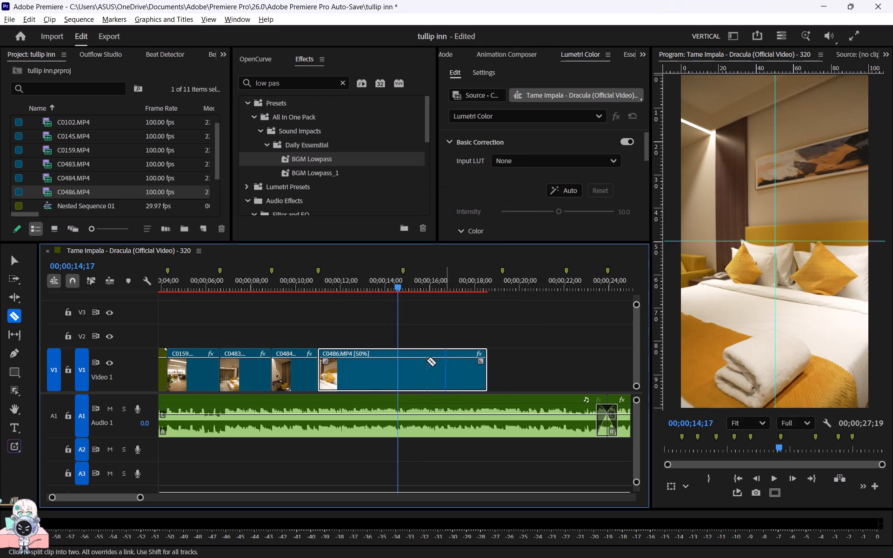
{"action": "left_click", "coordinate": [403, 364]}
{"action": "key", "text": "v"}
{"action": "left_click", "coordinate": [434, 372]}
{"action": "key", "text": "Delete"}
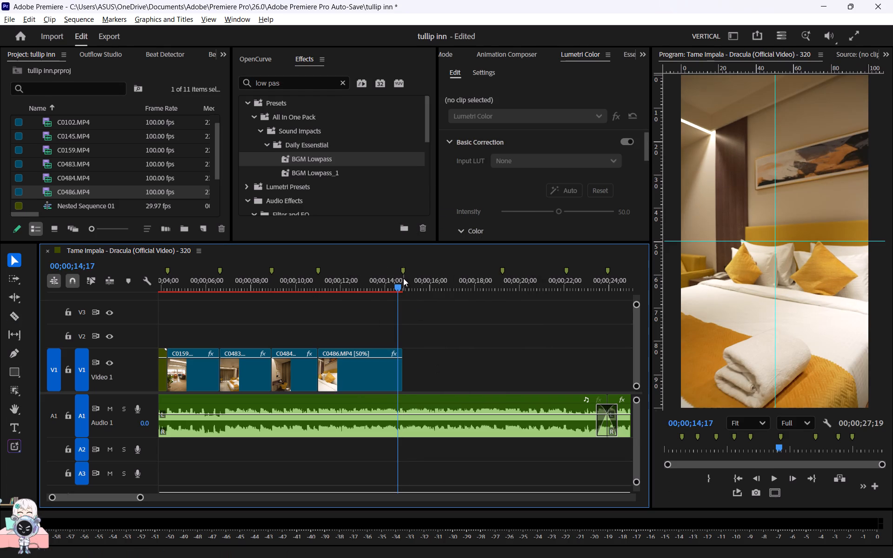
Add the C0489 footage from the tullip inn folder to V1 at 00;00;14;24, on the sixth beat marker.
{"action": "left_click", "coordinate": [403, 272]}
{"action": "key", "text": "alt+Tab"}
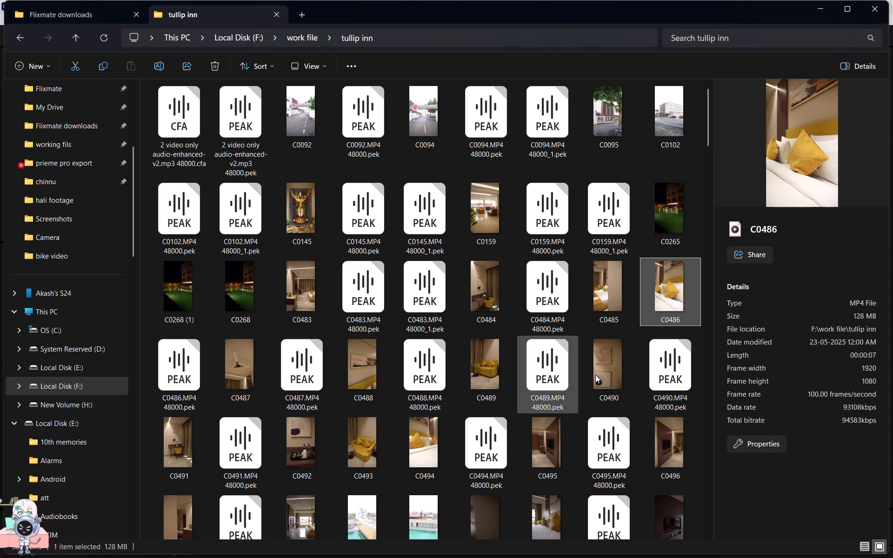
{"action": "left_click", "coordinate": [503, 364]}
{"action": "left_click_drag", "start_coordinate": [478, 361], "coordinate": [439, 375]}
{"action": "key", "text": "alt+Tab"}
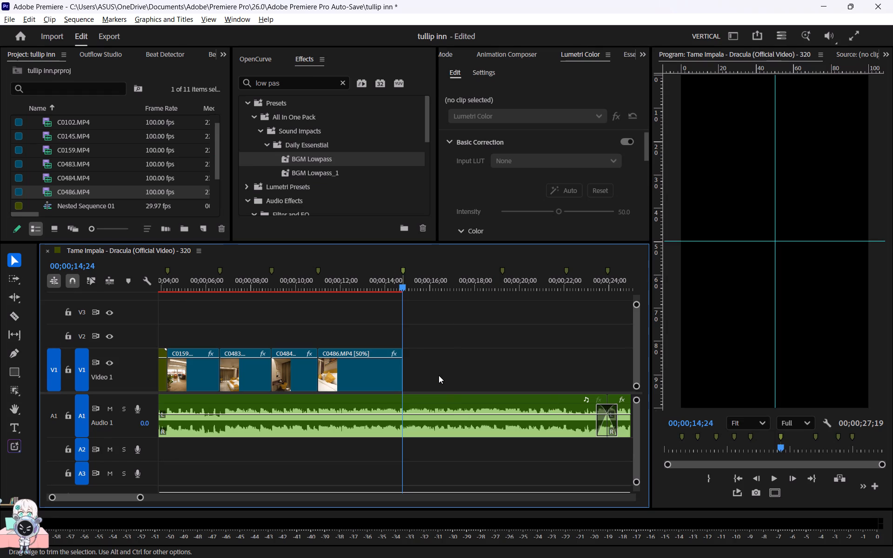
{"action": "left_click_drag", "start_coordinate": [439, 375], "coordinate": [406, 361]}
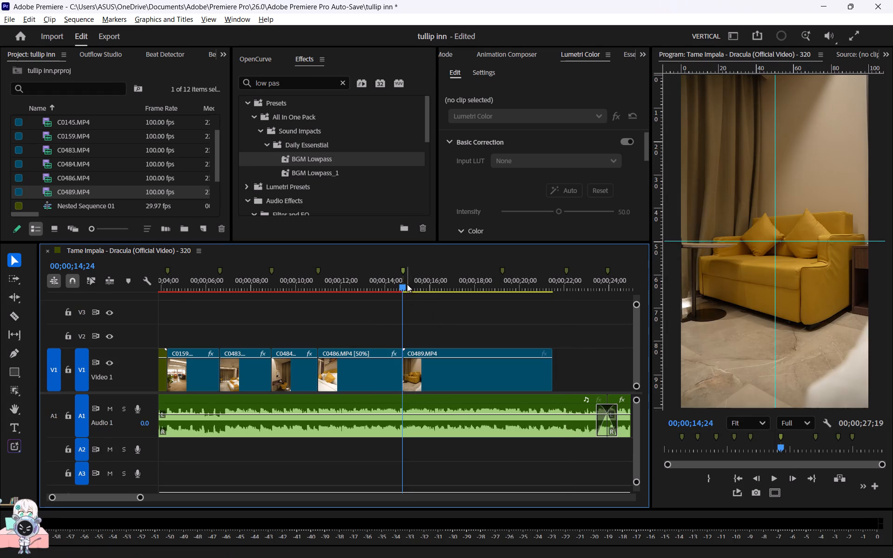
Scrub through C0489.MP4, cut it just before 00;00;17;00 and delete the part before the cut.
{"action": "left_click_drag", "start_coordinate": [407, 284], "coordinate": [457, 294]}
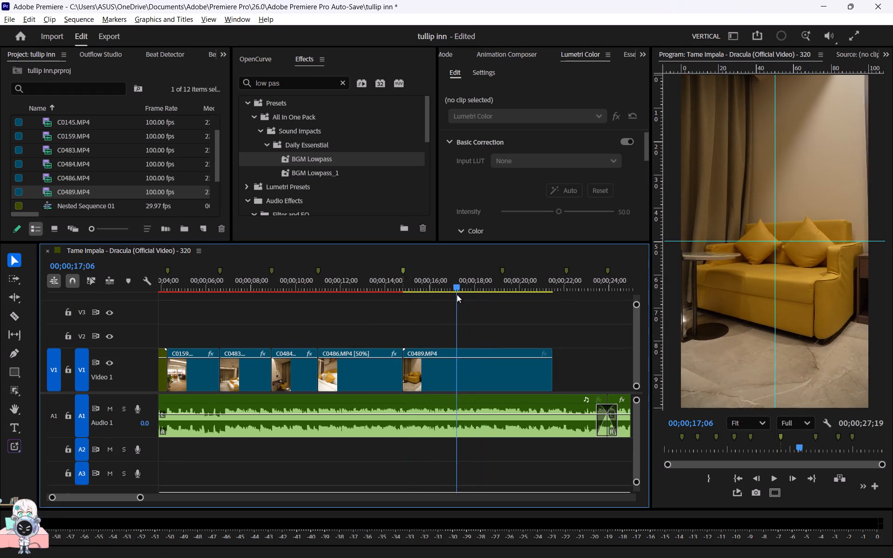
{"action": "left_click_drag", "start_coordinate": [457, 294], "coordinate": [464, 292]}
{"action": "left_click", "coordinate": [469, 346]}
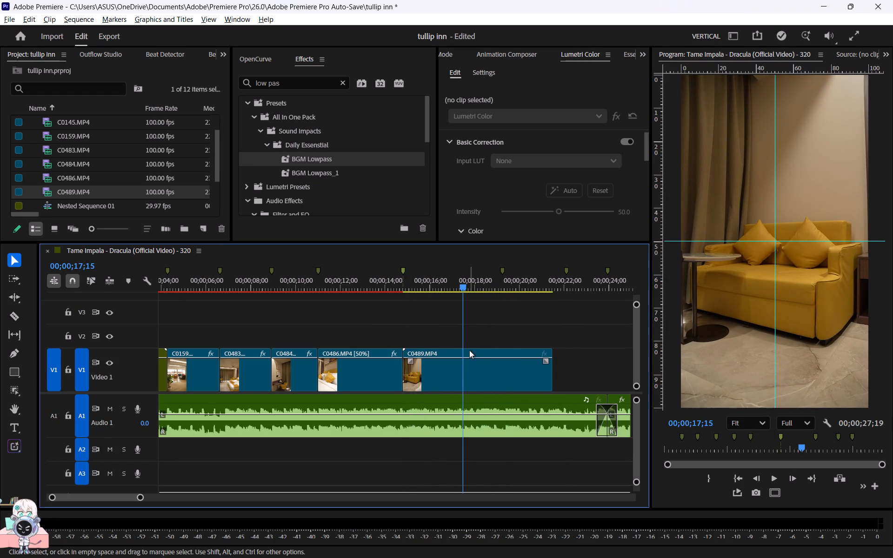
{"action": "key", "text": "c"}
{"action": "key", "text": "c"}
{"action": "left_click", "coordinate": [450, 371]}
{"action": "key", "text": "v"}
{"action": "left_click", "coordinate": [441, 358]}
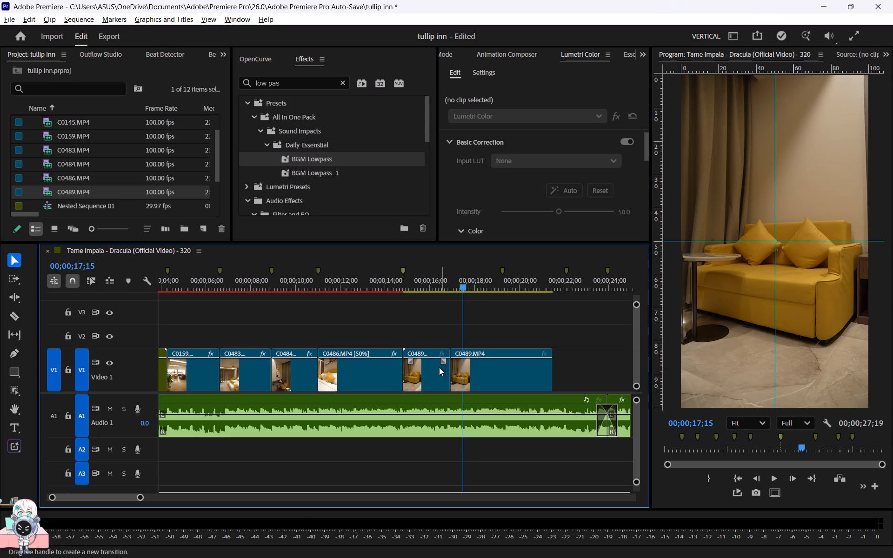
{"action": "left_click", "coordinate": [437, 372]}
{"action": "key", "text": "Delete"}
Move the remaining C0489.MP4 clip back to the sixth beat marker and trim its end to the seventh marker.
{"action": "left_click_drag", "start_coordinate": [481, 381], "coordinate": [435, 381]}
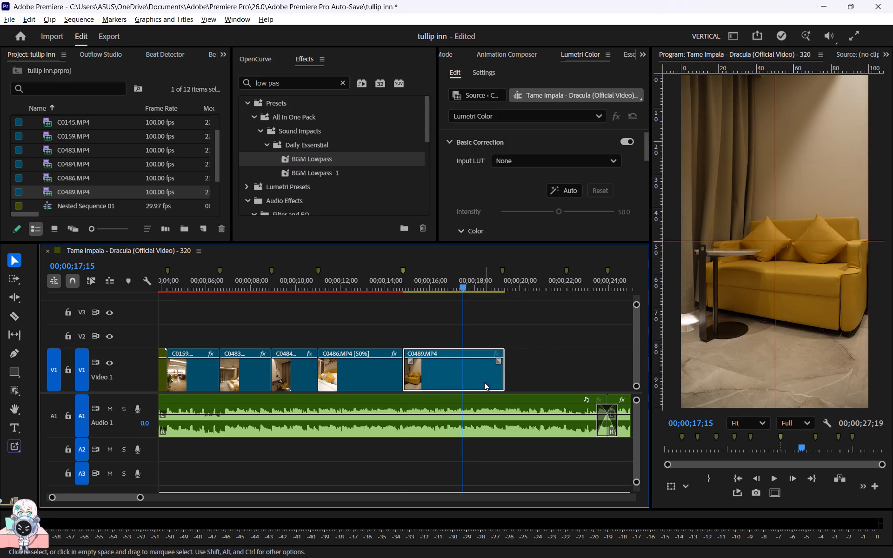
{"action": "left_click", "coordinate": [515, 382]}
{"action": "left_click_drag", "start_coordinate": [511, 381], "coordinate": [517, 381]}
Slow the C0489.MP4 clip to 50% speed with Optical Flow time interpolation.
{"action": "left_click", "coordinate": [460, 383]}
{"action": "key", "text": "ctrl+r"}
{"action": "key", "text": "5"}
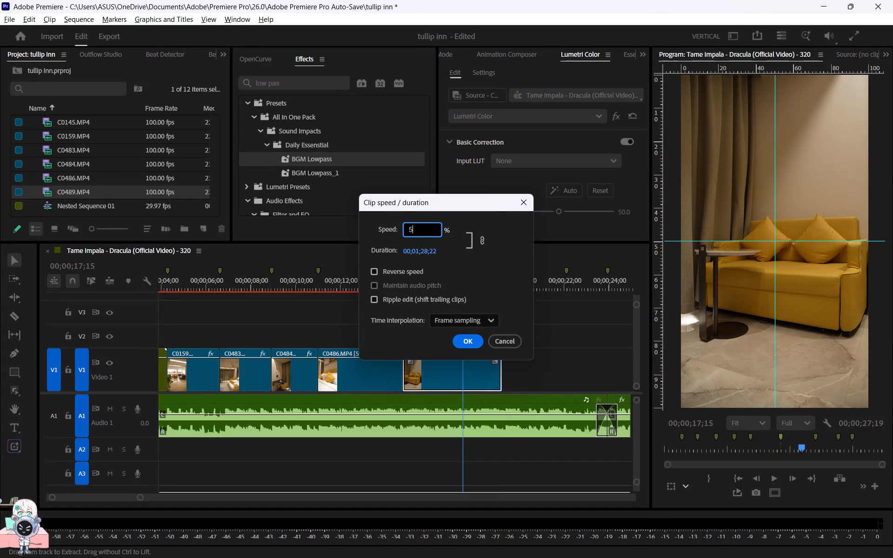
{"action": "key", "text": "0"}
{"action": "left_click", "coordinate": [471, 318]}
{"action": "left_click", "coordinate": [464, 369]}
{"action": "left_click", "coordinate": [466, 348]}
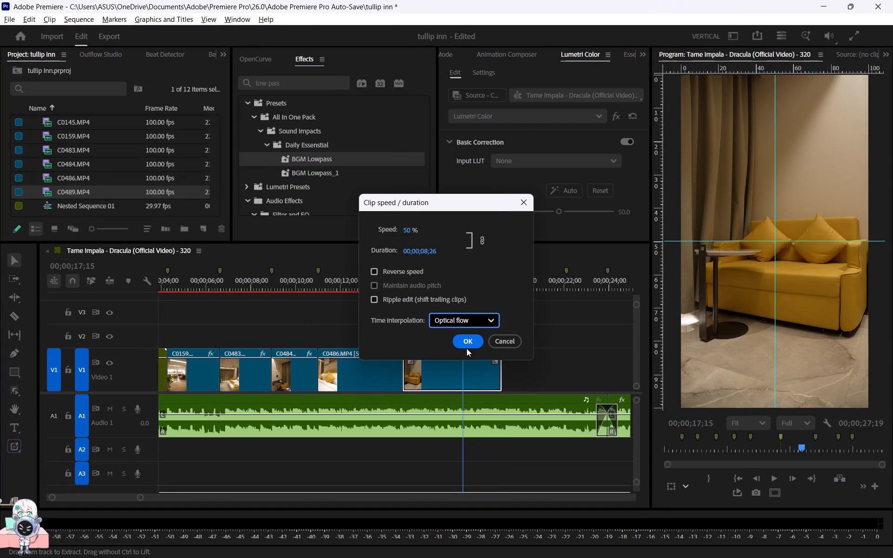
Cut the slowed C0489.MP4 clip at the seventh beat marker, delete the part after it and play back the result.
{"action": "left_click", "coordinate": [467, 344]}
{"action": "key", "text": "c"}
{"action": "key", "text": "c"}
{"action": "left_click", "coordinate": [503, 357]}
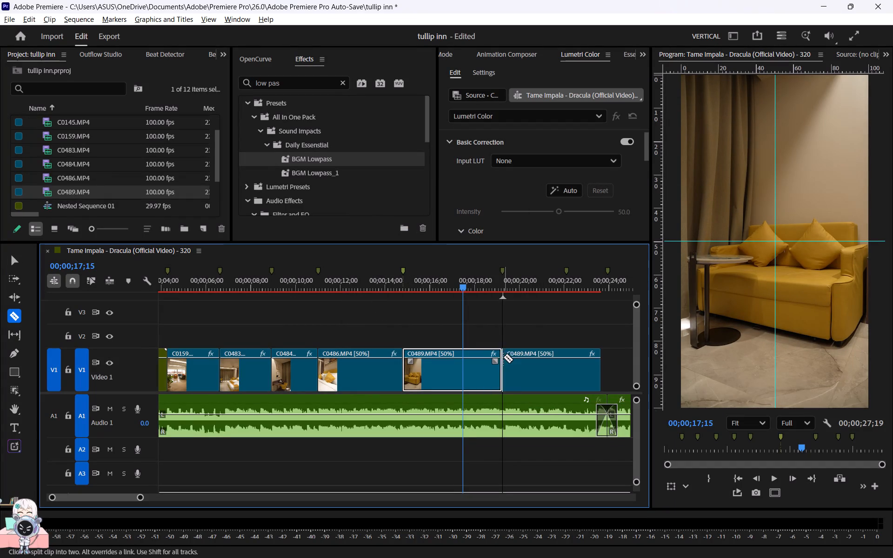
{"action": "key", "text": "v"}
{"action": "left_click", "coordinate": [534, 373]}
{"action": "key", "text": "Delete"}
{"action": "key", "text": "space"}
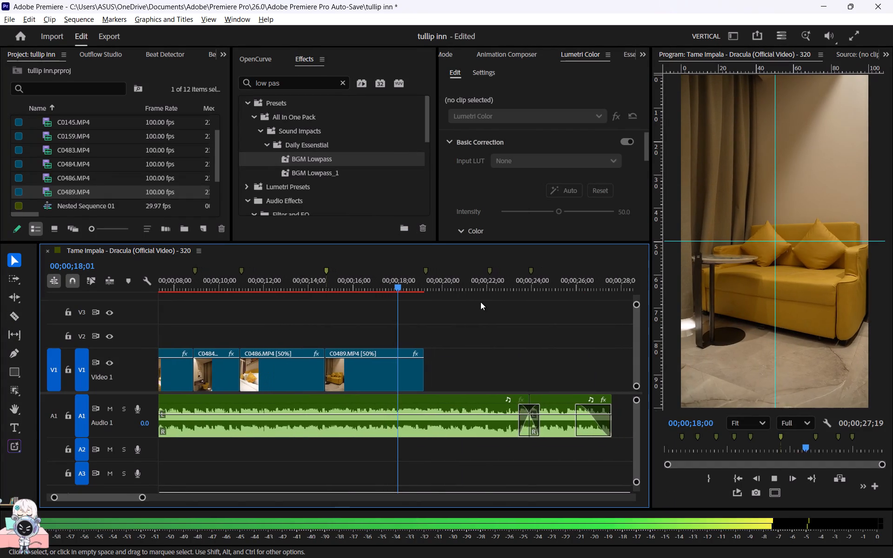
{"action": "key", "text": "space"}
Add the C0492 footage from the tullip inn folder to V1 at the seventh beat marker, after C0489.MP4.
{"action": "key", "text": "alt+Tab"}
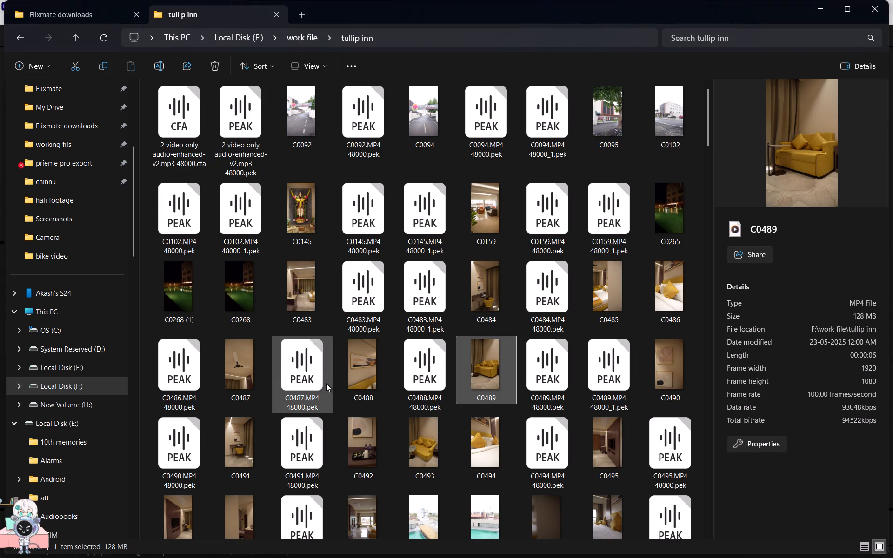
{"action": "left_click", "coordinate": [360, 356]}
{"action": "left_click_drag", "start_coordinate": [369, 362], "coordinate": [381, 362]}
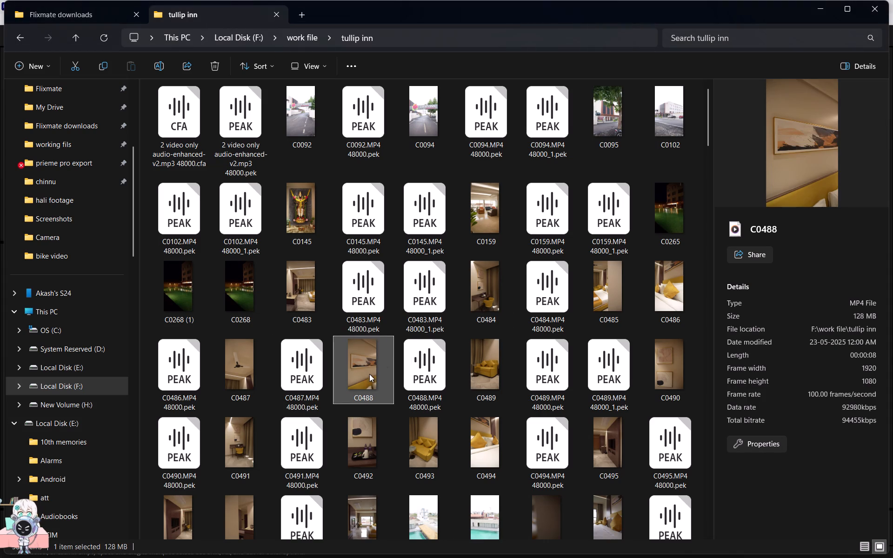
{"action": "left_click", "coordinate": [370, 373]}
{"action": "left_click", "coordinate": [368, 453]}
{"action": "left_click_drag", "start_coordinate": [367, 451], "coordinate": [527, 245]}
{"action": "key", "text": "alt+Tab"}
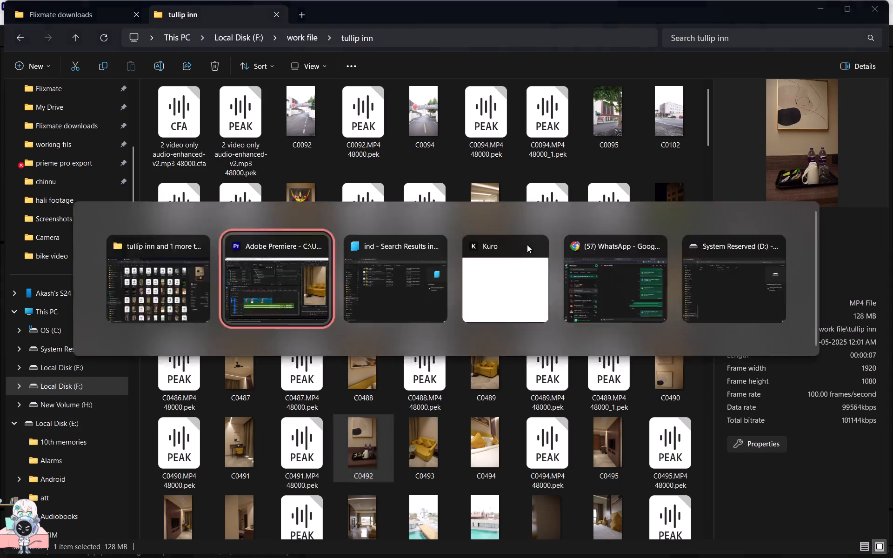
{"action": "left_click_drag", "start_coordinate": [527, 245], "coordinate": [413, 369]}
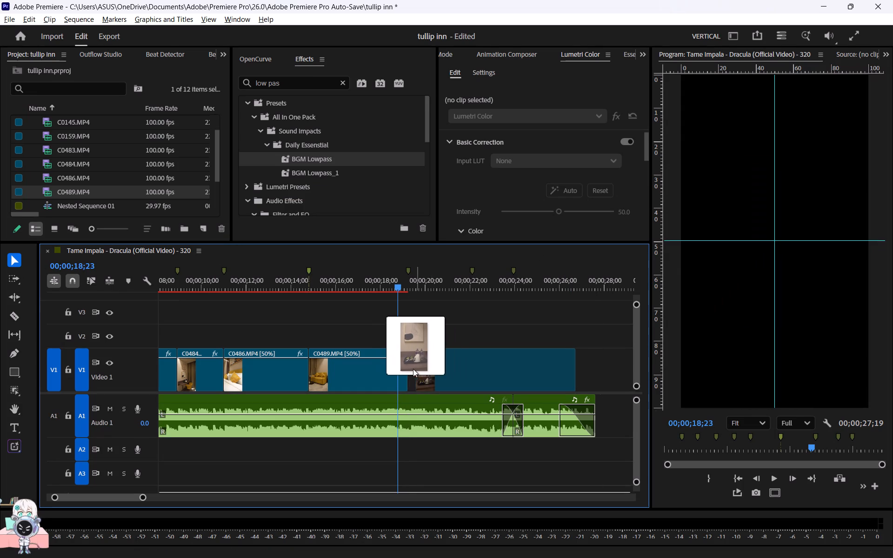
{"action": "left_click_drag", "start_coordinate": [413, 369], "coordinate": [411, 367]}
Scrub through C0492.MP4, cut it at 00;00;23;04 and delete the part before the cut.
{"action": "left_click_drag", "start_coordinate": [399, 288], "coordinate": [435, 293]}
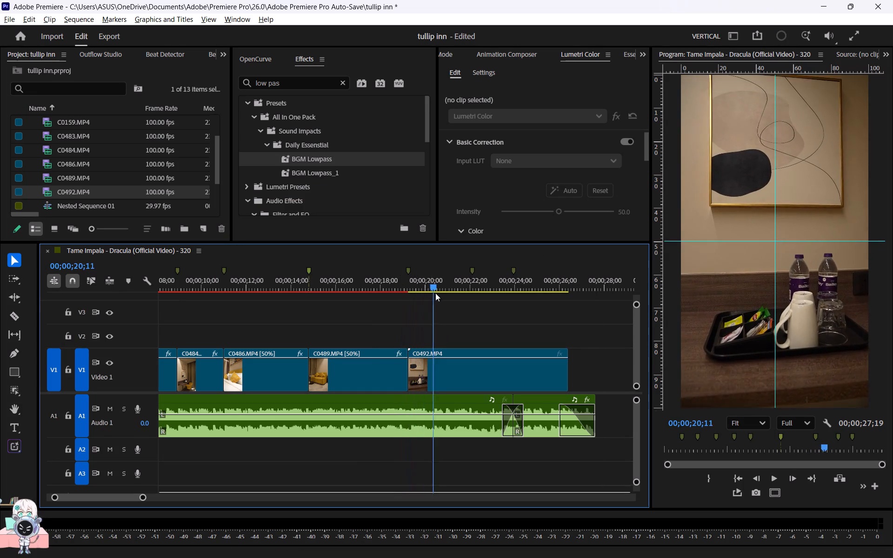
{"action": "left_click_drag", "start_coordinate": [435, 293], "coordinate": [496, 295]}
{"action": "key", "text": "c"}
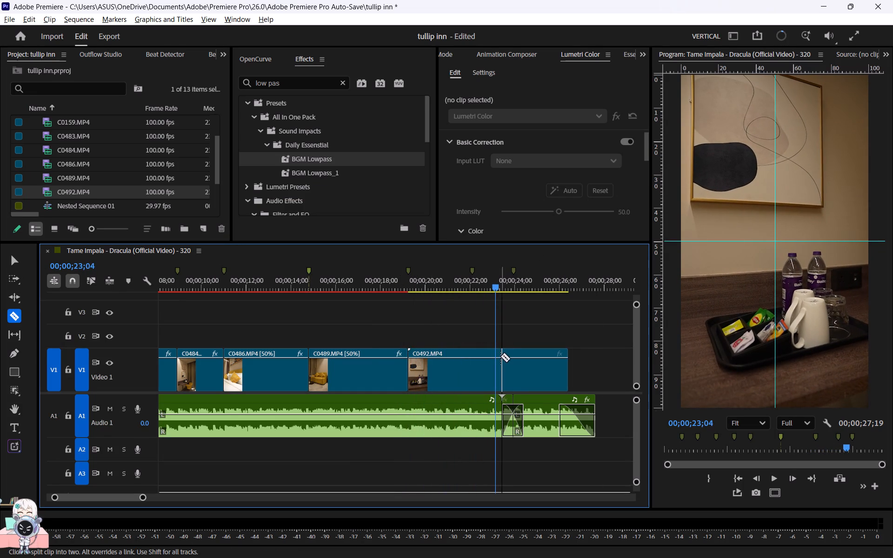
{"action": "left_click", "coordinate": [493, 359]}
{"action": "key", "text": "v"}
{"action": "left_click", "coordinate": [453, 398]}
{"action": "left_click", "coordinate": [453, 389]}
{"action": "key", "text": "Delete"}
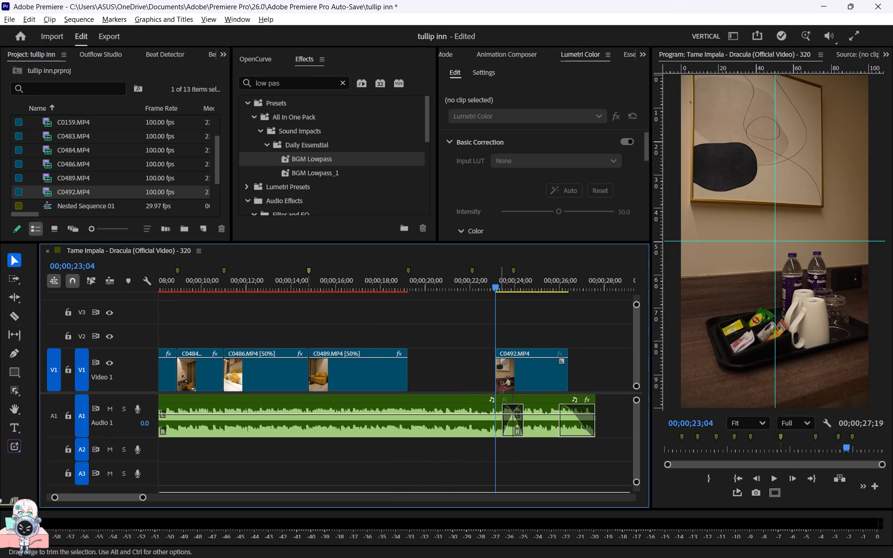
Move the remaining C0492.MP4 clip back to the seventh beat marker and trim its end to the eighth marker.
{"action": "left_click_drag", "start_coordinate": [524, 378], "coordinate": [438, 375]}
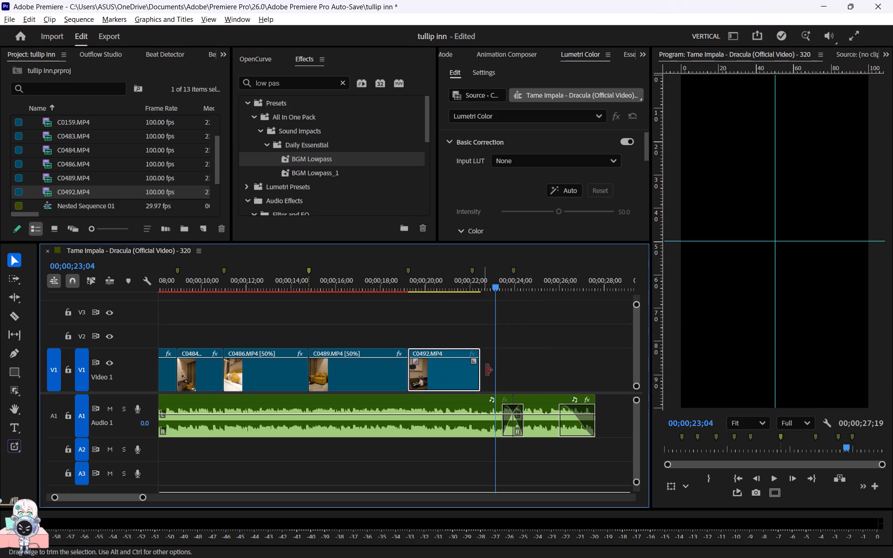
{"action": "left_click_drag", "start_coordinate": [487, 370], "coordinate": [479, 371]}
Slow the C0492.MP4 clip to 50% speed with Optical Flow time interpolation.
{"action": "left_click", "coordinate": [452, 371]}
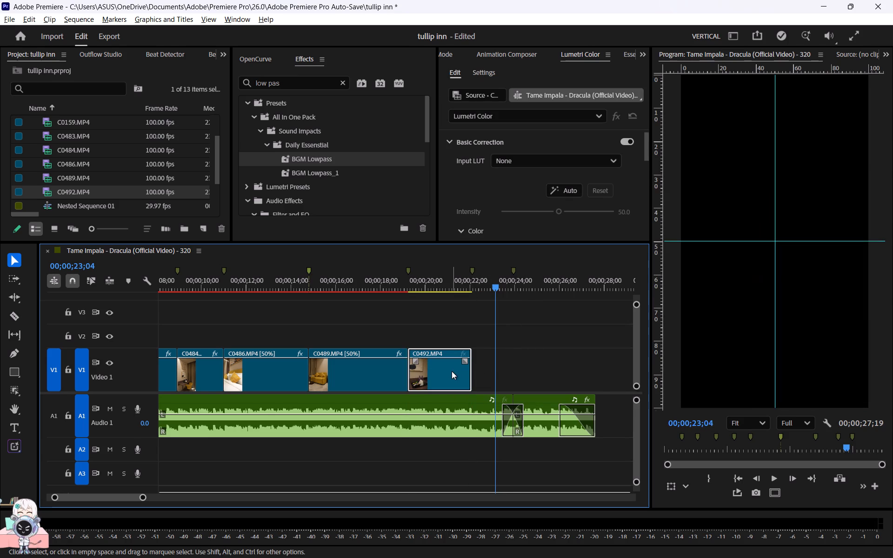
{"action": "key", "text": "ctrl+r"}
{"action": "key", "text": "5"}
{"action": "key", "text": "0"}
{"action": "left_click", "coordinate": [454, 312]}
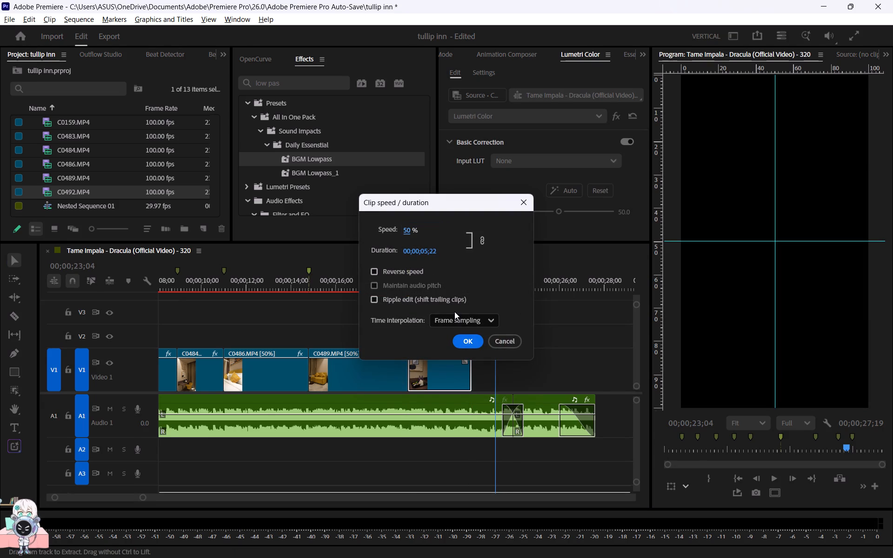
{"action": "left_click", "coordinate": [458, 317]}
{"action": "left_click", "coordinate": [469, 368]}
{"action": "left_click", "coordinate": [472, 347]}
Cut the slowed C0492.MP4 clip at the eighth beat marker and delete the part after it.
{"action": "key", "text": "c"}
{"action": "key", "text": "c"}
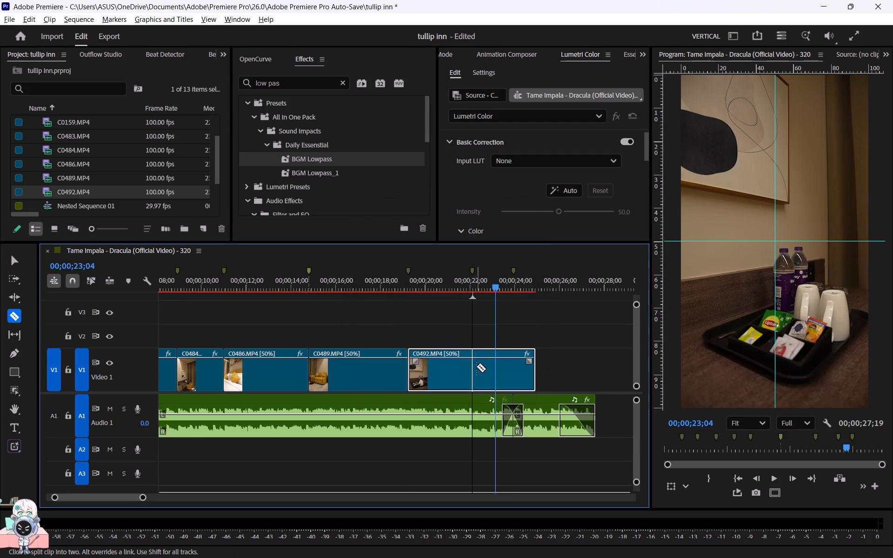
{"action": "left_click", "coordinate": [476, 367]}
{"action": "key", "text": "v"}
{"action": "left_click", "coordinate": [492, 366]}
{"action": "key", "text": "Delete"}
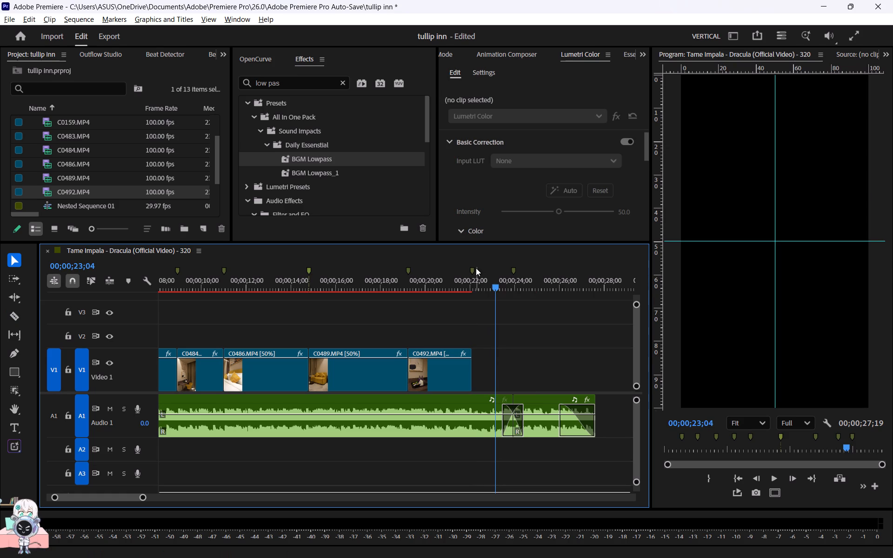
Play back the C0492.MP4 clip and check its speed and time interpolation settings.
{"action": "left_click", "coordinate": [470, 266]}
{"action": "left_click_drag", "start_coordinate": [426, 287], "coordinate": [402, 286]}
{"action": "key", "text": "space"}
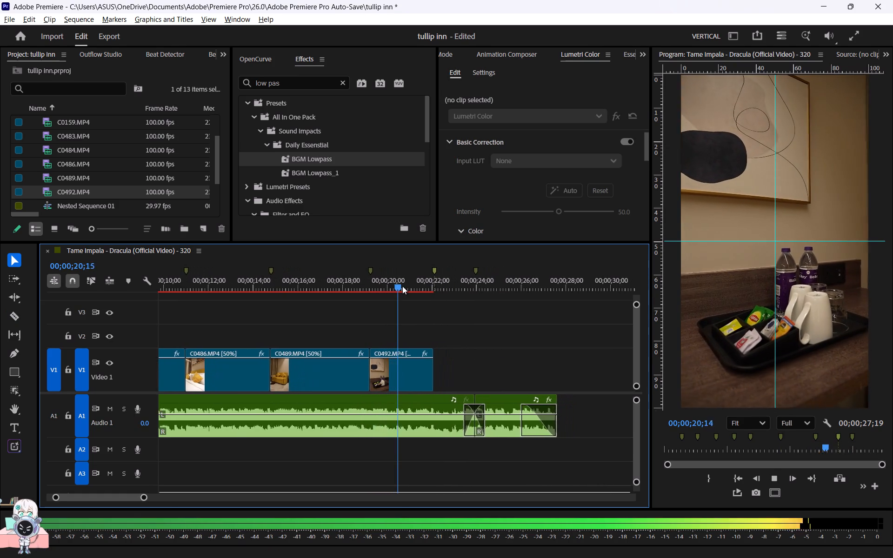
{"action": "key", "text": "space"}
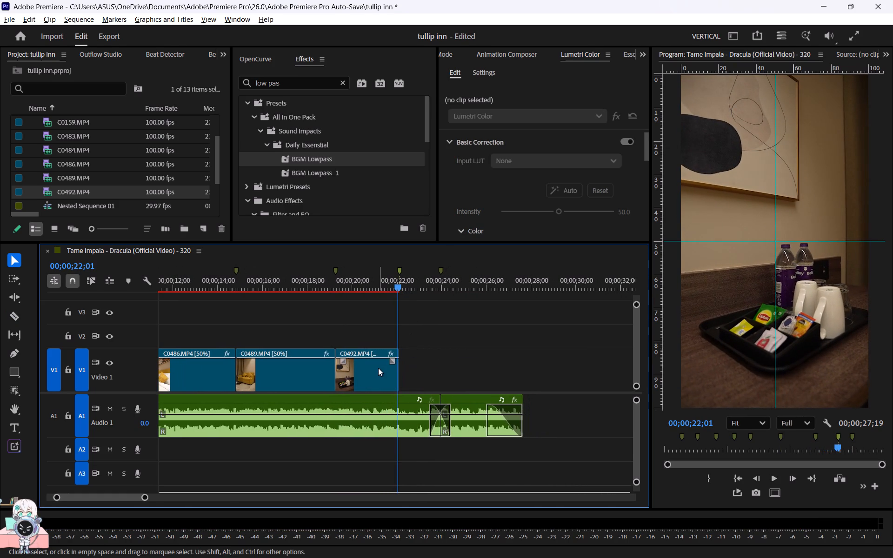
{"action": "left_click", "coordinate": [378, 368]}
{"action": "key", "text": "ctrl+r"}
{"action": "left_click", "coordinate": [462, 339]}
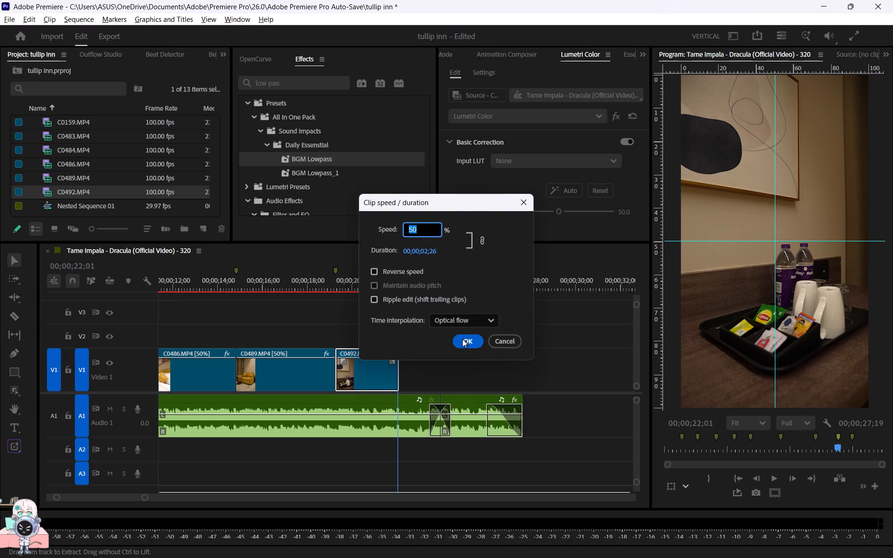
Preview the C0493 footage in the tullip inn folder and add it to V1 at the eighth beat marker.
{"action": "key", "text": "alt+Tab"}
{"action": "left_click", "coordinate": [492, 432]}
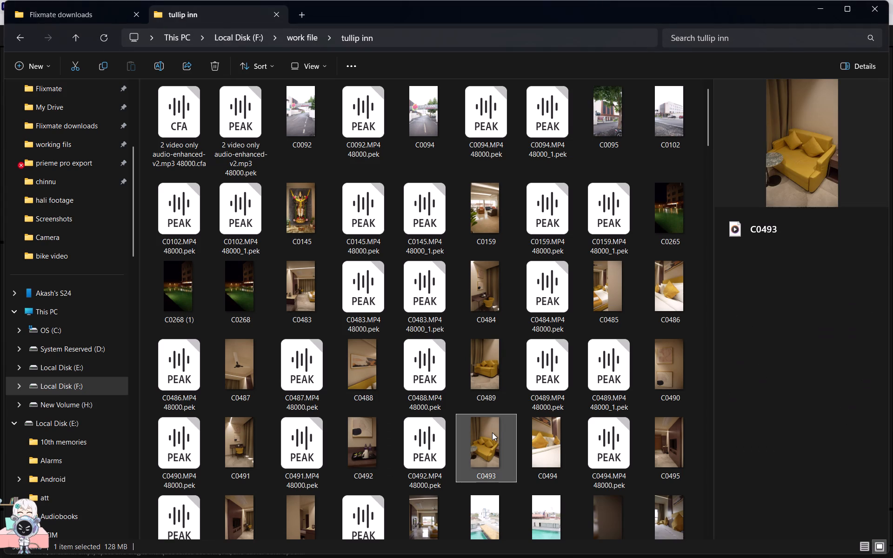
{"action": "key", "text": "space"}
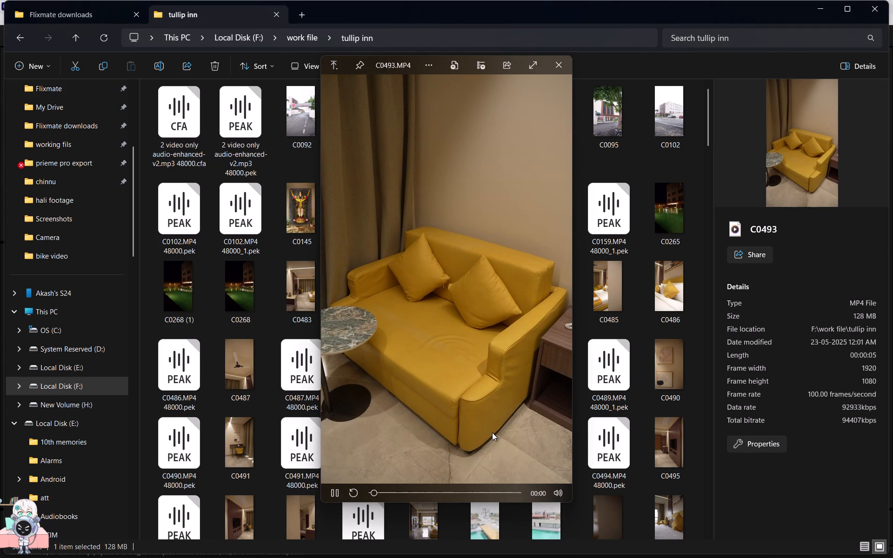
{"action": "key", "text": "space"}
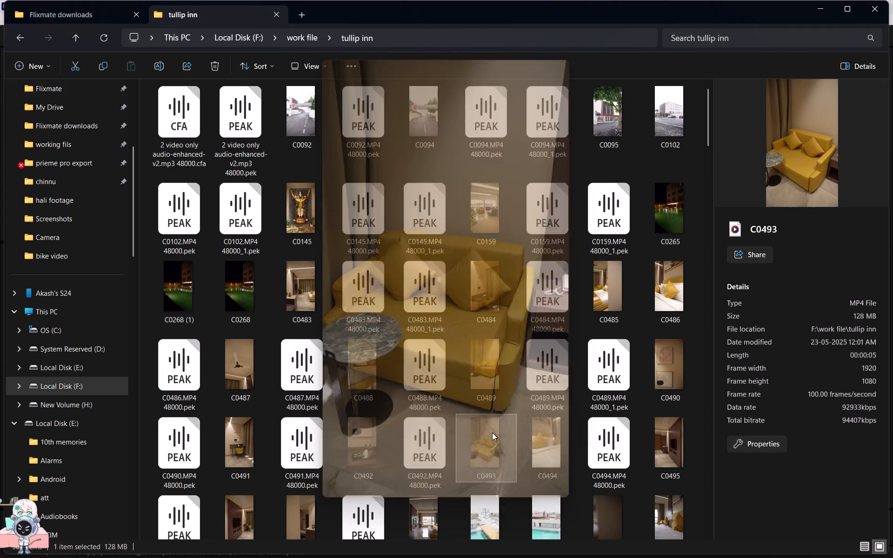
{"action": "left_click_drag", "start_coordinate": [491, 433], "coordinate": [416, 370]}
{"action": "key", "text": "alt+Tab"}
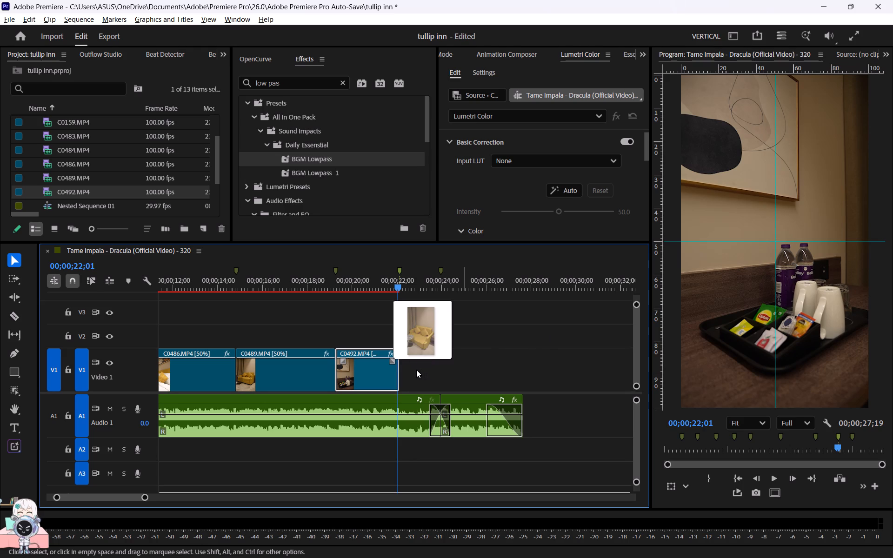
{"action": "left_click_drag", "start_coordinate": [416, 370], "coordinate": [414, 370]}
Cut C0493.MP4 at 00;00;23;29, on the ninth beat marker, and delete the part before the cut.
{"action": "left_click_drag", "start_coordinate": [427, 285], "coordinate": [443, 288]}
{"action": "key", "text": "c"}
{"action": "left_click", "coordinate": [440, 355]}
{"action": "key", "text": "v"}
{"action": "left_click", "coordinate": [424, 376]}
{"action": "key", "text": "Delete"}
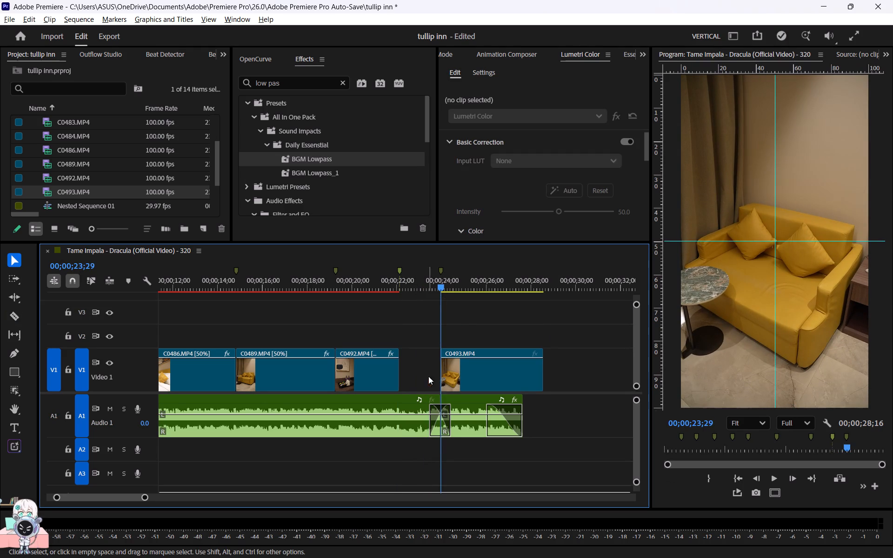
Move the remaining C0493.MP4 clip back to the eighth beat marker, cut it at the ninth marker and delete the excess.
{"action": "left_click_drag", "start_coordinate": [463, 377], "coordinate": [422, 375]}
{"action": "key", "text": "c"}
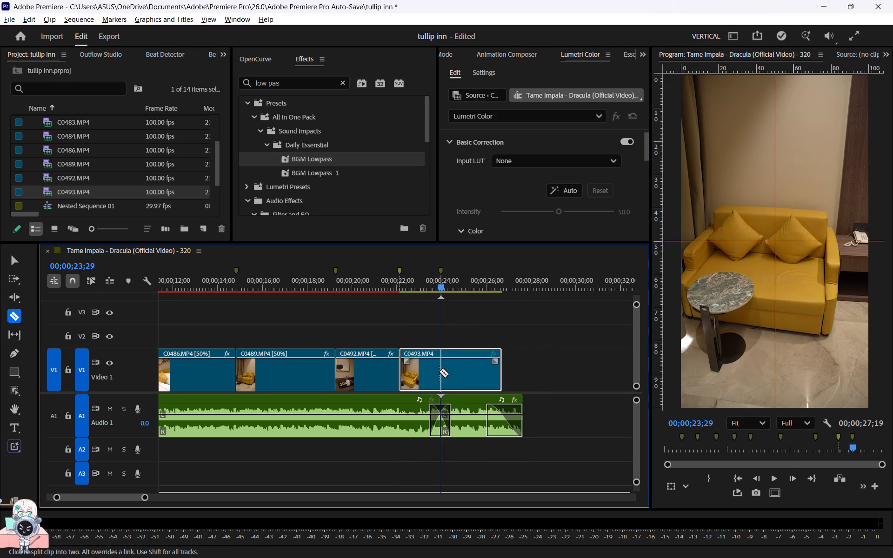
{"action": "left_click", "coordinate": [439, 372]}
{"action": "key", "text": "v"}
{"action": "left_click", "coordinate": [467, 358]}
{"action": "key", "text": "Delete"}
Slow the C0493.MP4 clip to 50% speed with Optical Flow time interpolation.
{"action": "left_click", "coordinate": [418, 364]}
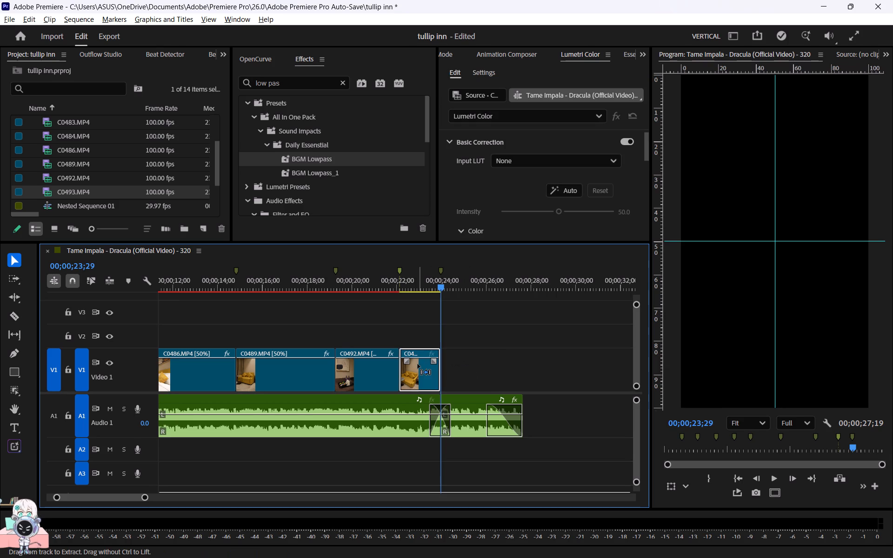
{"action": "key", "text": "ctrl+r"}
{"action": "key", "text": "5"}
{"action": "key", "text": "0"}
{"action": "left_click", "coordinate": [489, 319]}
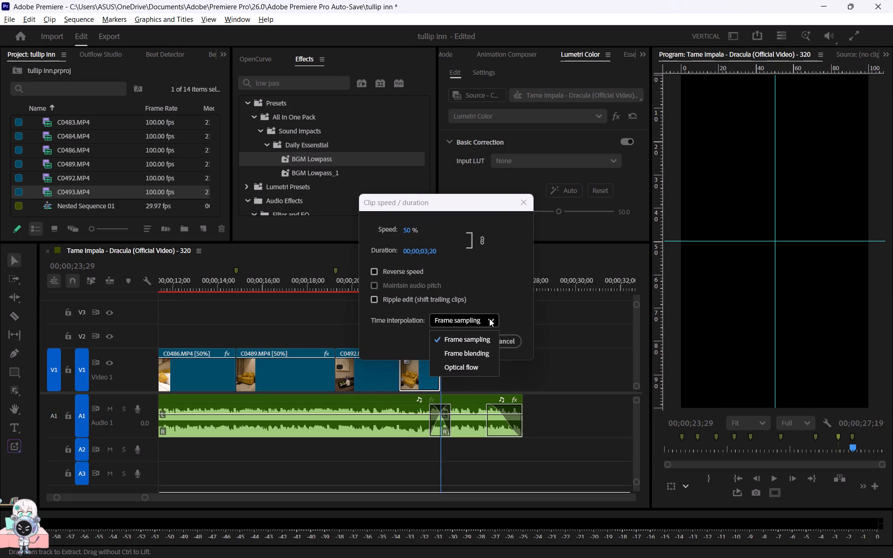
{"action": "left_click", "coordinate": [464, 365]}
{"action": "left_click", "coordinate": [468, 346]}
Cut the slowed C0493.MP4 clip at the ninth beat marker and delete the part after it.
{"action": "key", "text": "c"}
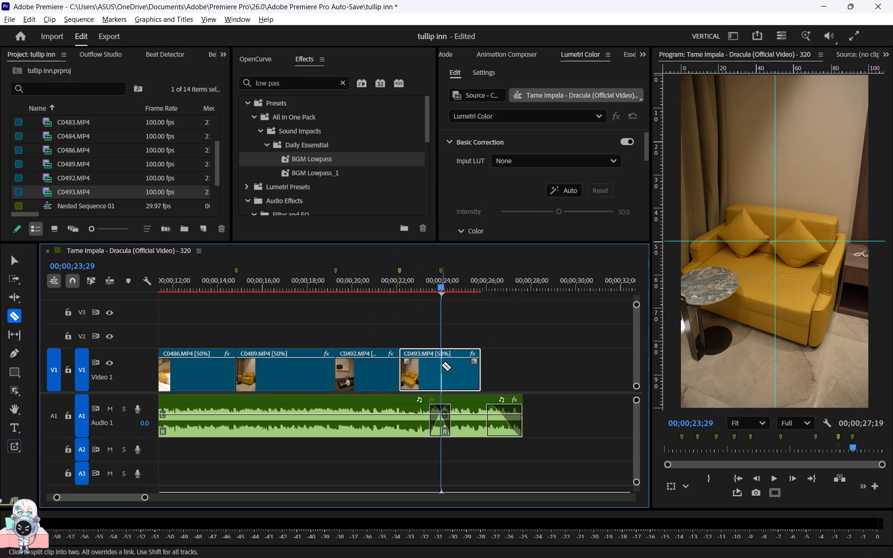
{"action": "left_click", "coordinate": [441, 365]}
{"action": "key", "text": "v"}
{"action": "left_click", "coordinate": [453, 367]}
{"action": "key", "text": "Delete"}
{"action": "left_click", "coordinate": [417, 370]}
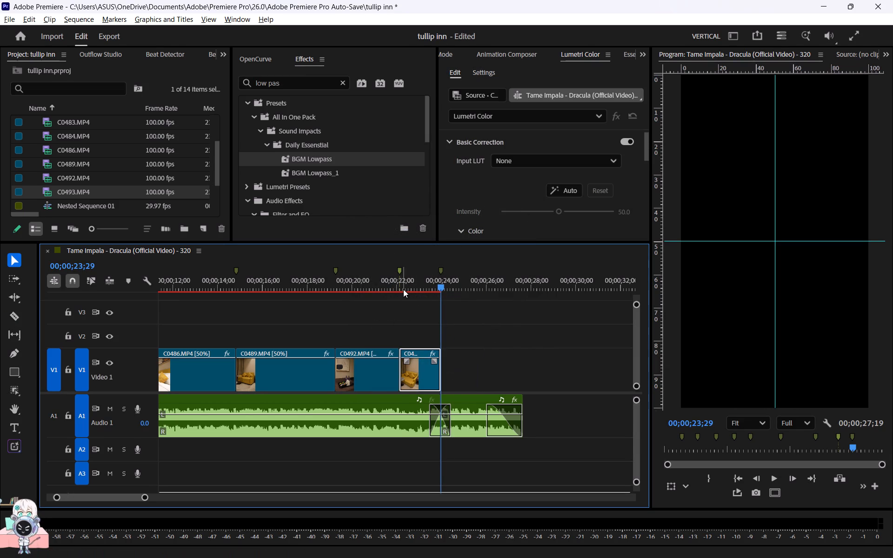
{"action": "left_click_drag", "start_coordinate": [403, 289], "coordinate": [420, 289]}
Switch to File Explorer, open the prieme pro export folder in a new tab and search it for "tu".
{"action": "key", "text": "alt+Tab"}
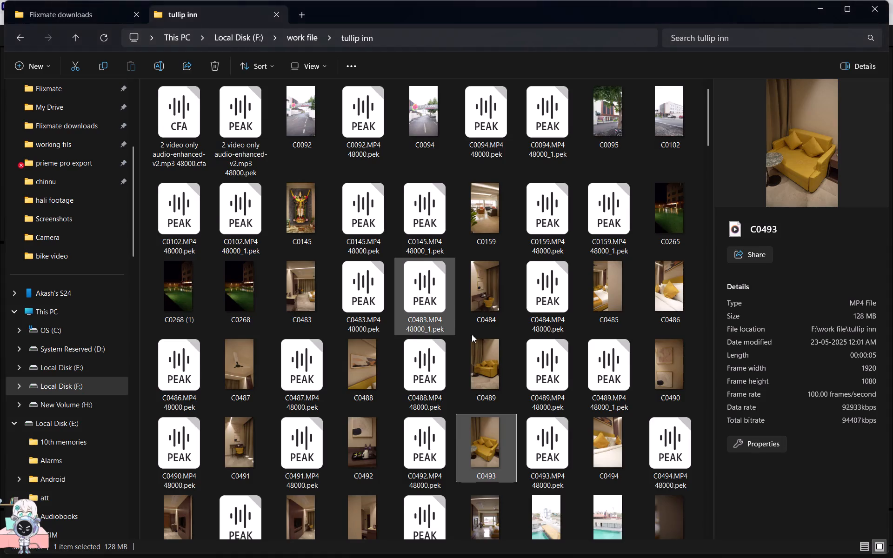
{"action": "scroll", "coordinate": [486, 341], "scroll_direction": "down", "scroll_amount": 3}
{"action": "scroll", "coordinate": [486, 341], "scroll_direction": "up", "scroll_amount": 4}
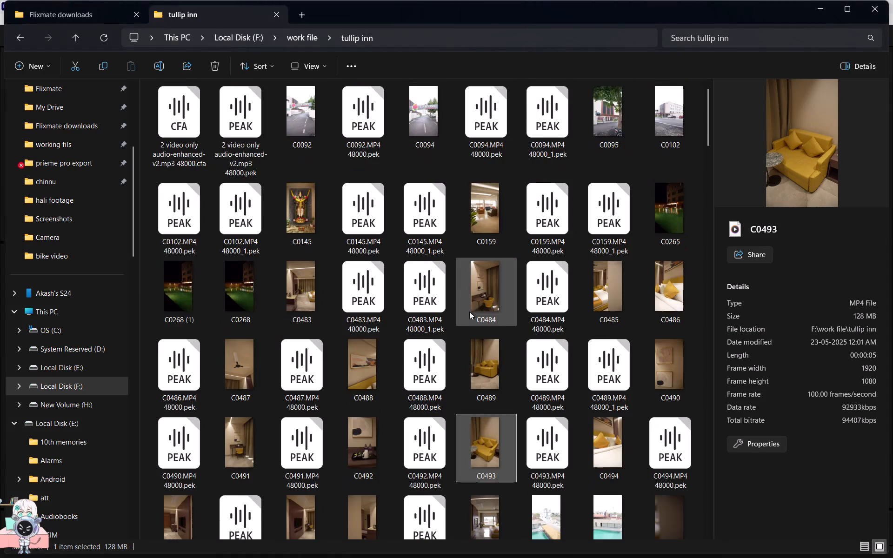
{"action": "scroll", "coordinate": [469, 312], "scroll_direction": "up", "scroll_amount": 5}
{"action": "left_click", "coordinate": [55, 12]}
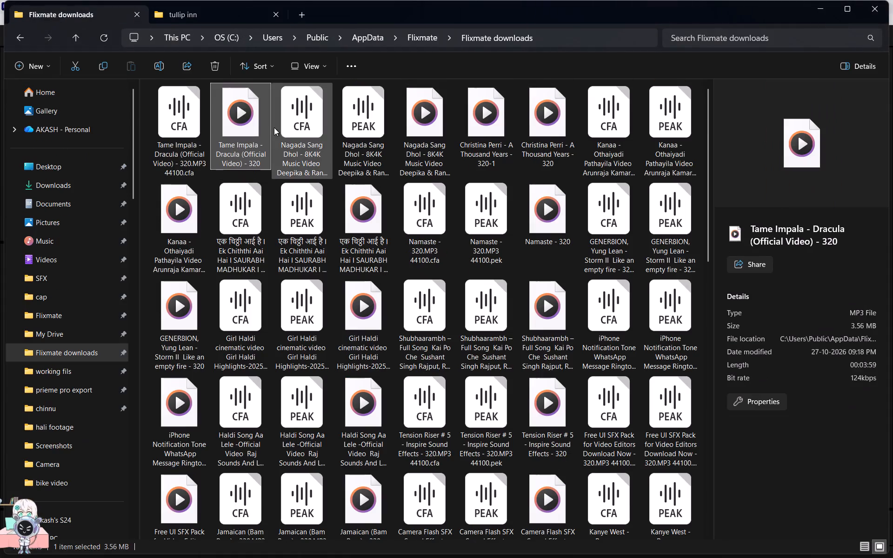
{"action": "left_click", "coordinate": [296, 13]}
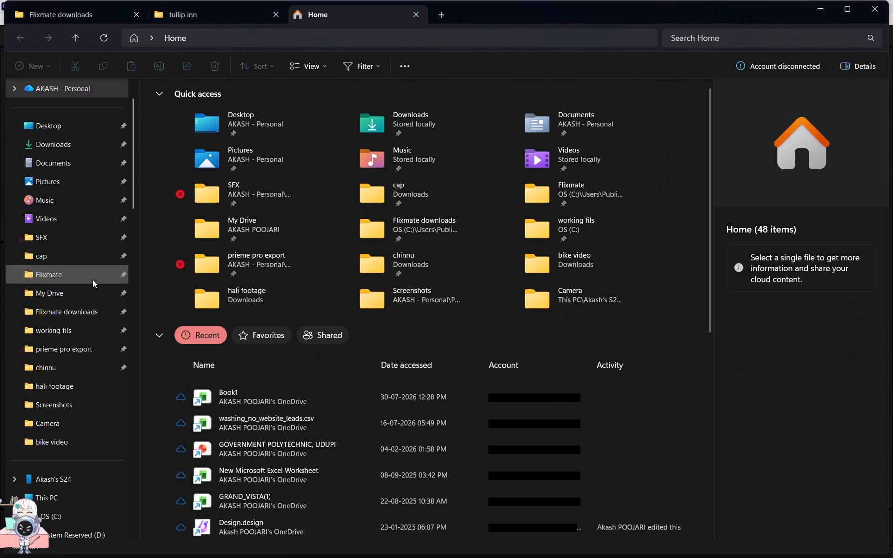
{"action": "left_click", "coordinate": [85, 357]}
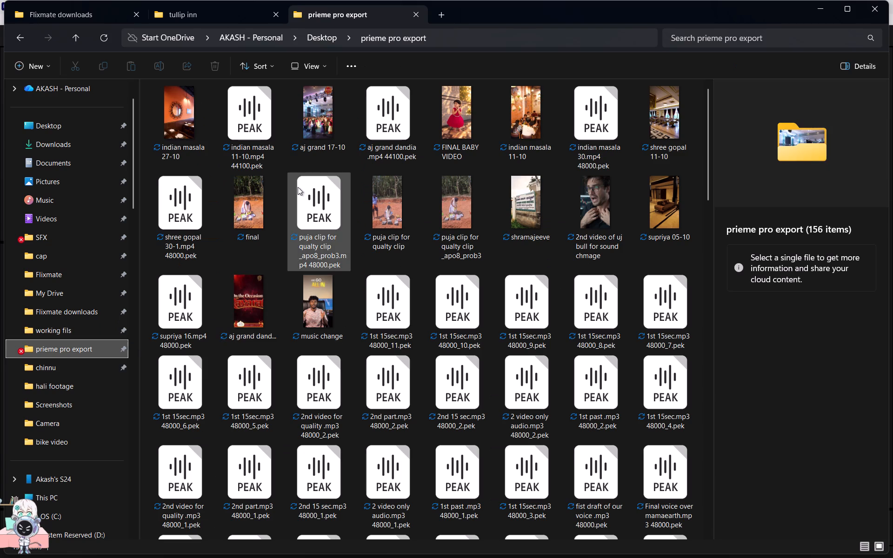
{"action": "scroll", "coordinate": [575, 136], "scroll_direction": "down", "scroll_amount": 4}
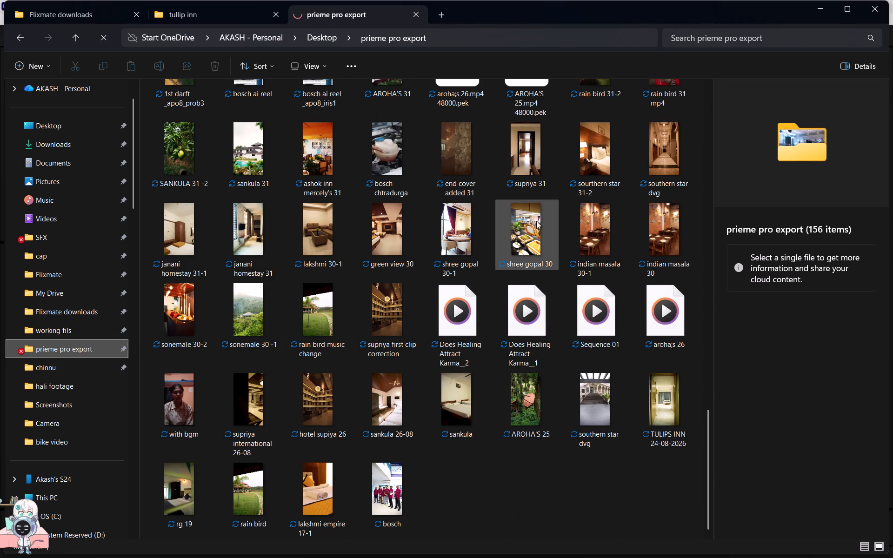
{"action": "left_click", "coordinate": [674, 43]}
{"action": "type", "text": "tu"}
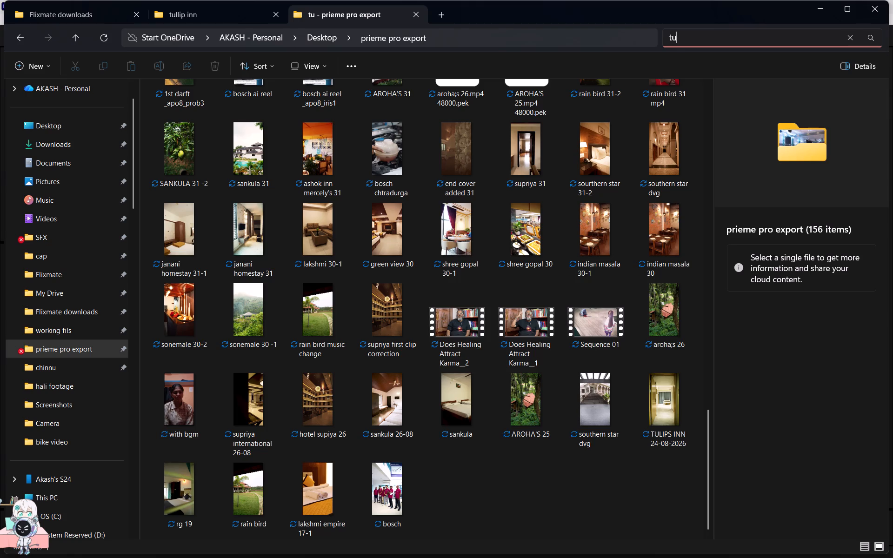
Add the tulip inn 27-1 export to track V2 of the Premiere timeline, just after the end of the C0493.MP4 clip.
{"action": "left_click", "coordinate": [428, 97]}
{"action": "left_click_drag", "start_coordinate": [400, 102], "coordinate": [400, 102]}
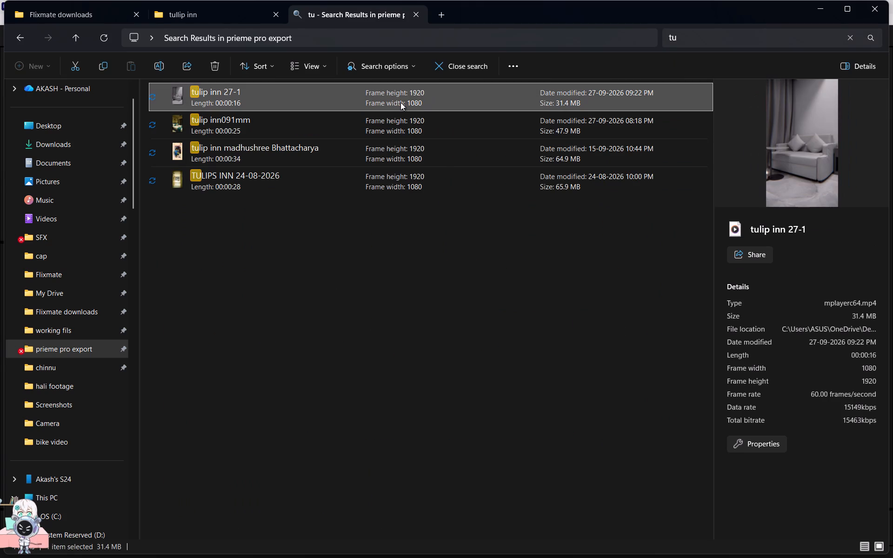
{"action": "left_click_drag", "start_coordinate": [400, 102], "coordinate": [453, 326]}
{"action": "key", "text": "alt+Tab"}
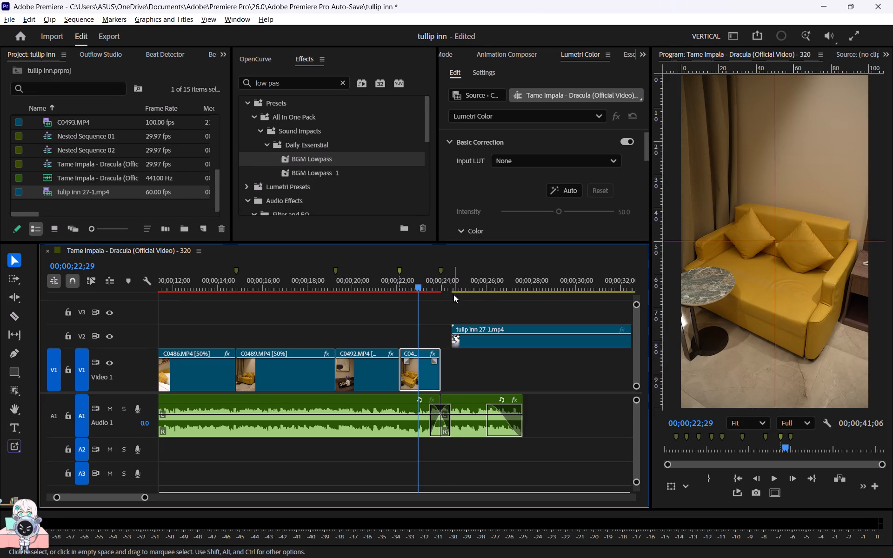
Cut tulip inn 27-1.mp4 at 00;00;38;04, where the logo animation begins, and delete the part before the cut.
{"action": "left_click_drag", "start_coordinate": [453, 282], "coordinate": [493, 282]}
{"action": "scroll", "coordinate": [437, 355], "scroll_direction": "down", "scroll_amount": 6, "text": "alt"}
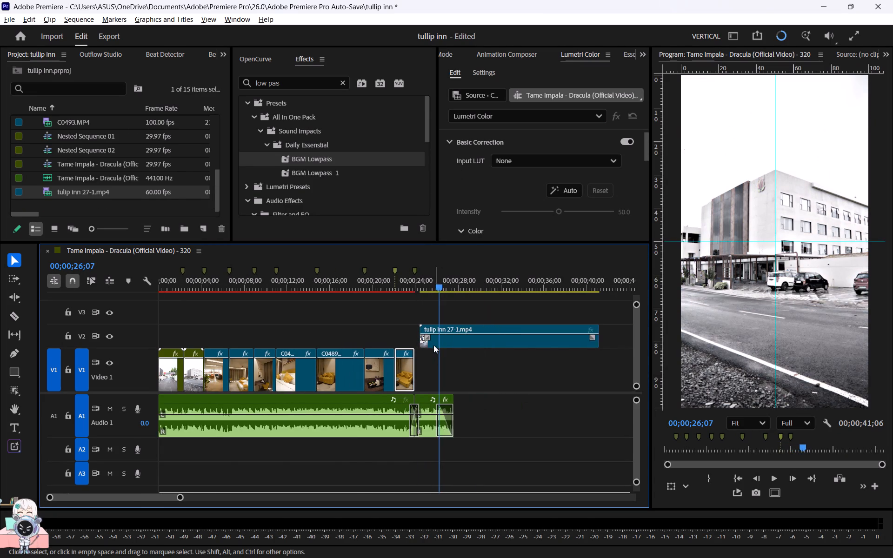
{"action": "scroll", "coordinate": [433, 345], "scroll_direction": "down", "scroll_amount": 4, "text": "alt"}
{"action": "left_click_drag", "start_coordinate": [375, 280], "coordinate": [446, 281]}
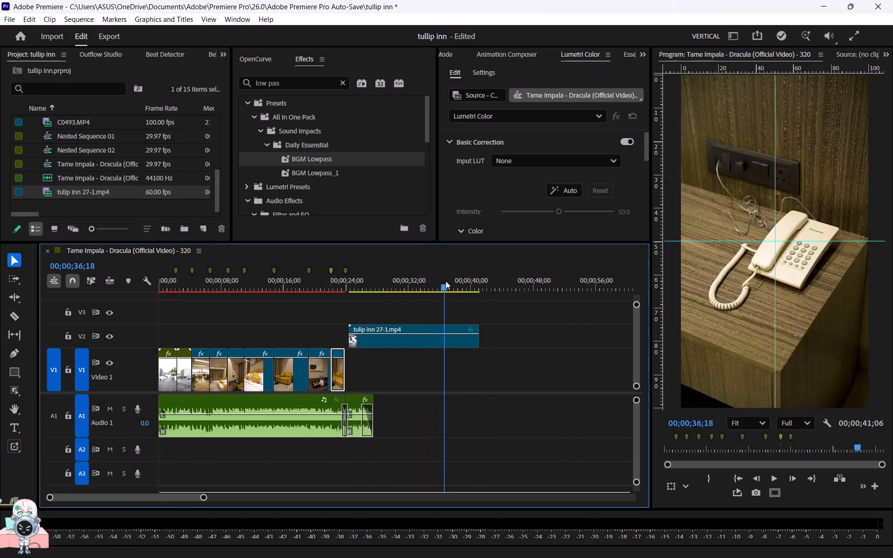
{"action": "left_click_drag", "start_coordinate": [446, 281], "coordinate": [454, 281]}
{"action": "scroll", "coordinate": [454, 283], "scroll_direction": "up", "scroll_amount": 6, "text": "alt"}
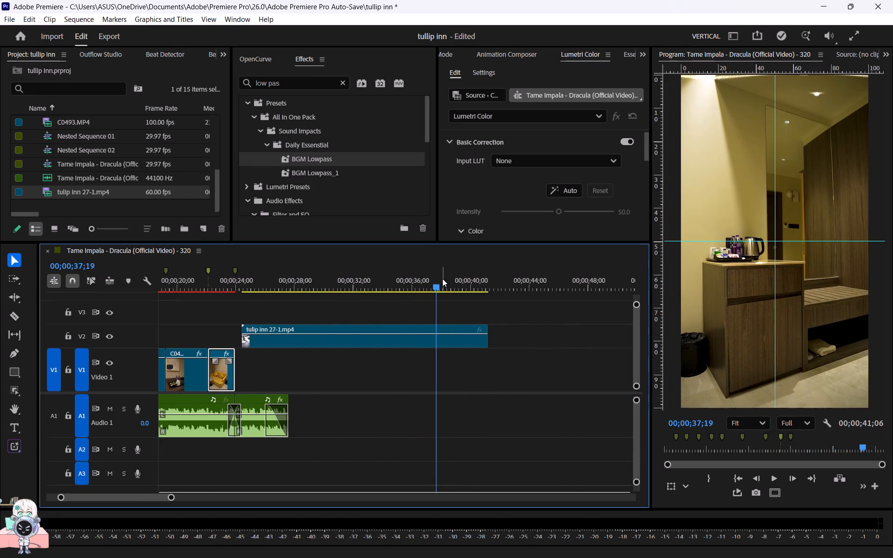
{"action": "left_click", "coordinate": [442, 279]}
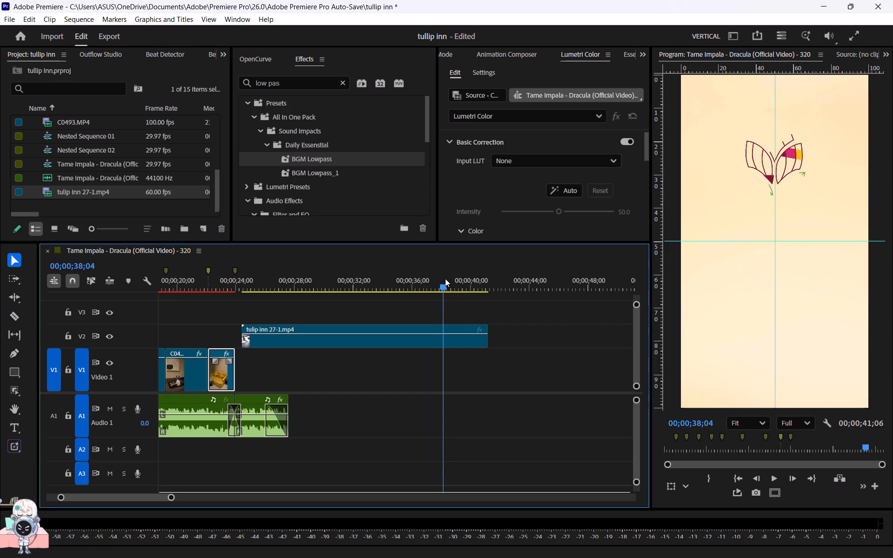
{"action": "key", "text": "c"}
{"action": "left_click", "coordinate": [446, 342]}
{"action": "key", "text": "v"}
{"action": "left_click", "coordinate": [407, 353]}
{"action": "left_click", "coordinate": [403, 340]}
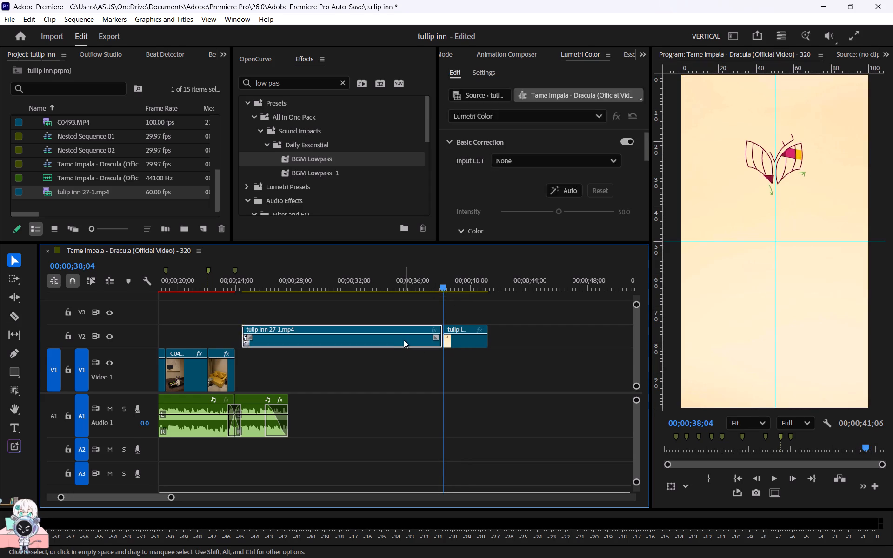
{"action": "key", "text": "Delete"}
Move the remaining logo clip to V1 directly after C0493.MP4 and trim the music's end to the logo clip's end.
{"action": "left_click_drag", "start_coordinate": [472, 341], "coordinate": [279, 359]}
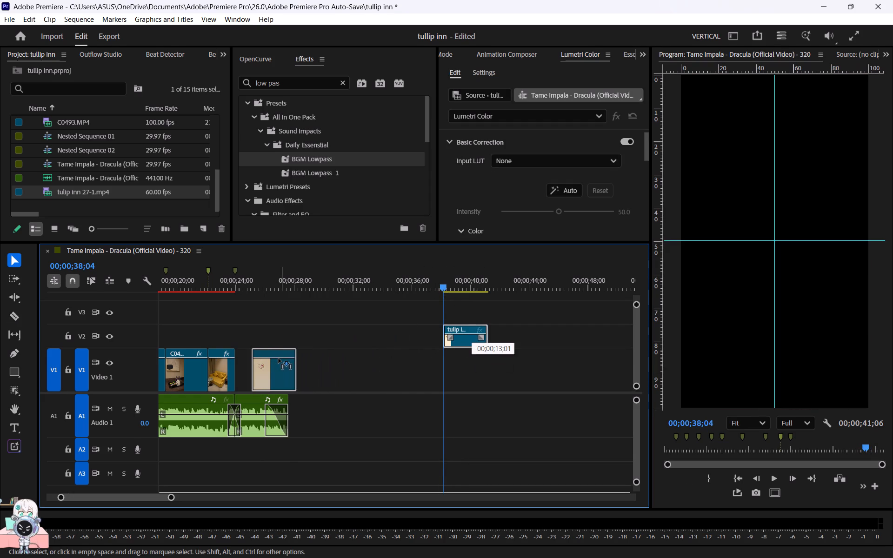
{"action": "left_click_drag", "start_coordinate": [279, 359], "coordinate": [266, 359]}
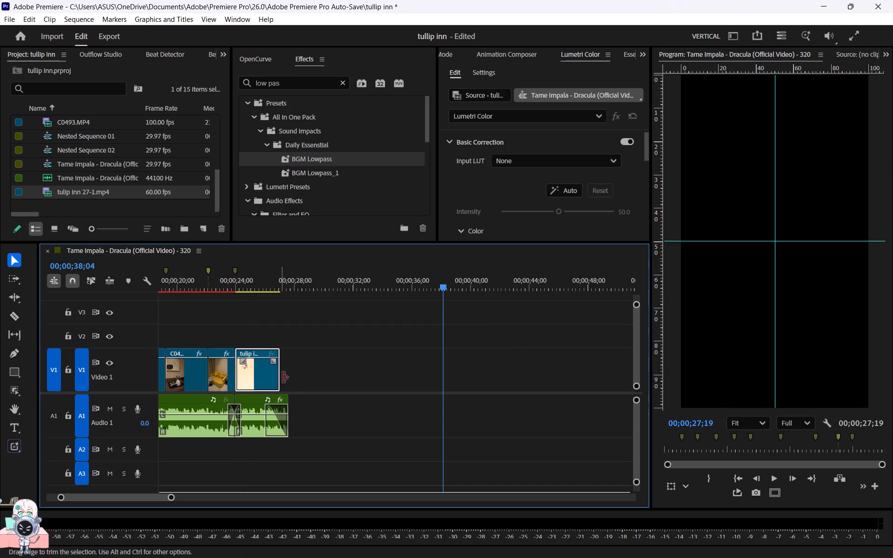
{"action": "left_click_drag", "start_coordinate": [295, 394], "coordinate": [287, 394]}
Render the sequence previews and play the opening of the edit to review it.
{"action": "scroll", "coordinate": [287, 385], "scroll_direction": "up", "scroll_amount": 2, "text": "alt"}
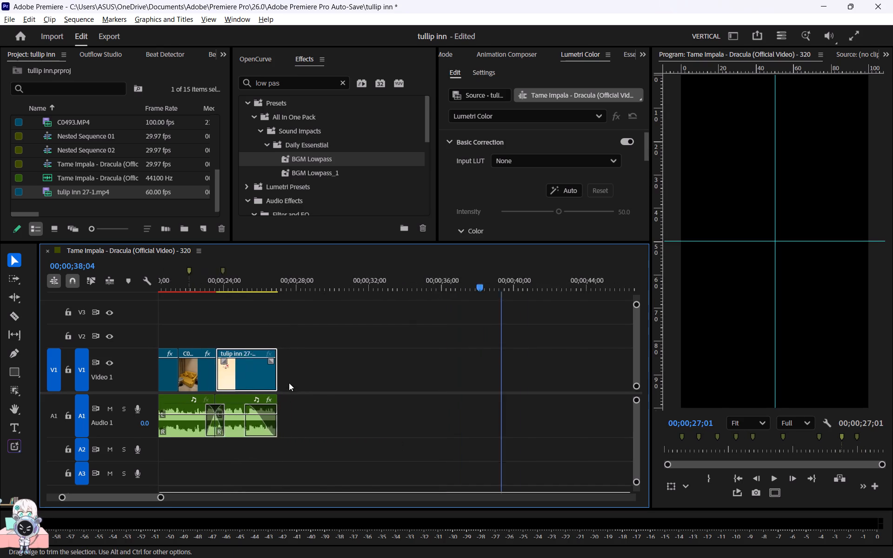
{"action": "scroll", "coordinate": [289, 383], "scroll_direction": "up", "scroll_amount": 16, "text": "alt"}
{"action": "scroll", "coordinate": [288, 379], "scroll_direction": "down", "scroll_amount": 8, "text": "alt"}
{"action": "scroll", "coordinate": [288, 375], "scroll_direction": "up", "scroll_amount": 10, "text": "alt"}
{"action": "scroll", "coordinate": [288, 372], "scroll_direction": "down", "scroll_amount": 7, "text": "alt"}
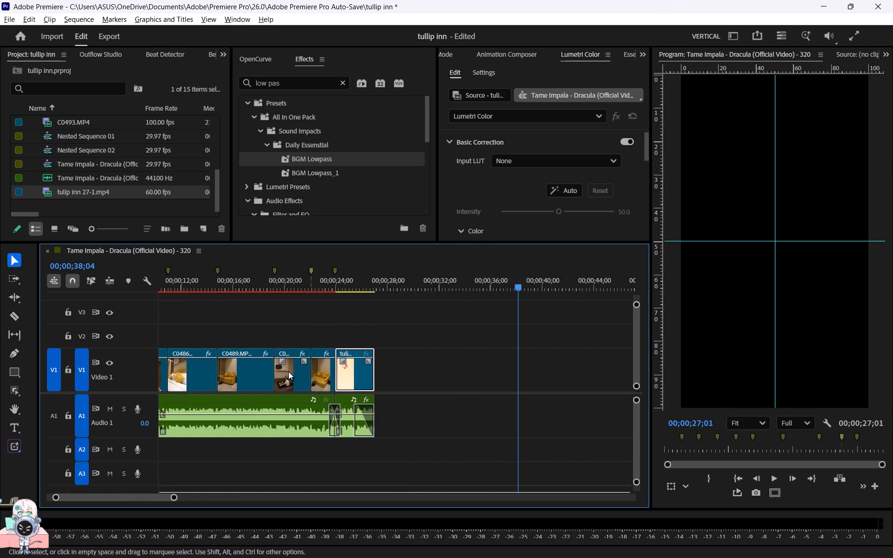
{"action": "scroll", "coordinate": [288, 371], "scroll_direction": "up", "scroll_amount": 9}
{"action": "scroll", "coordinate": [288, 370], "scroll_direction": "down", "scroll_amount": 7, "text": "alt"}
{"action": "scroll", "coordinate": [288, 369], "scroll_direction": "up", "scroll_amount": 7}
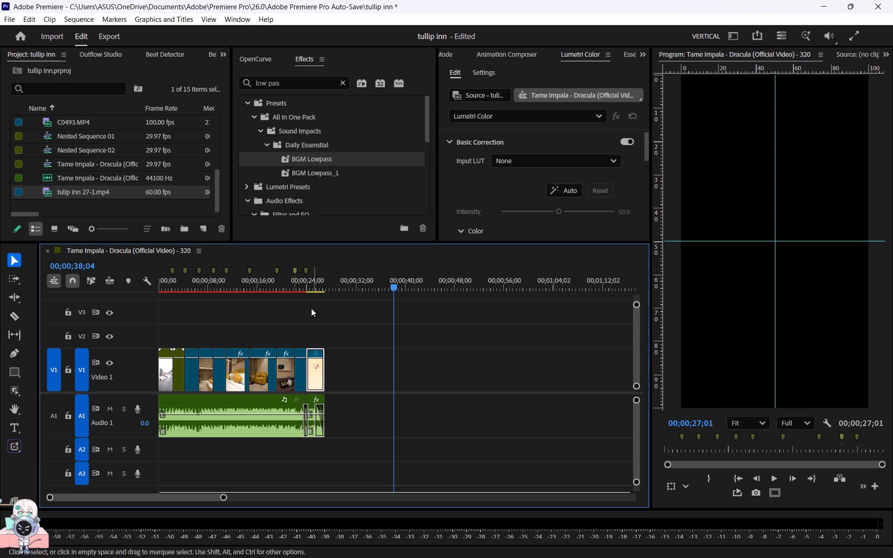
{"action": "key", "text": "ctrl+h"}
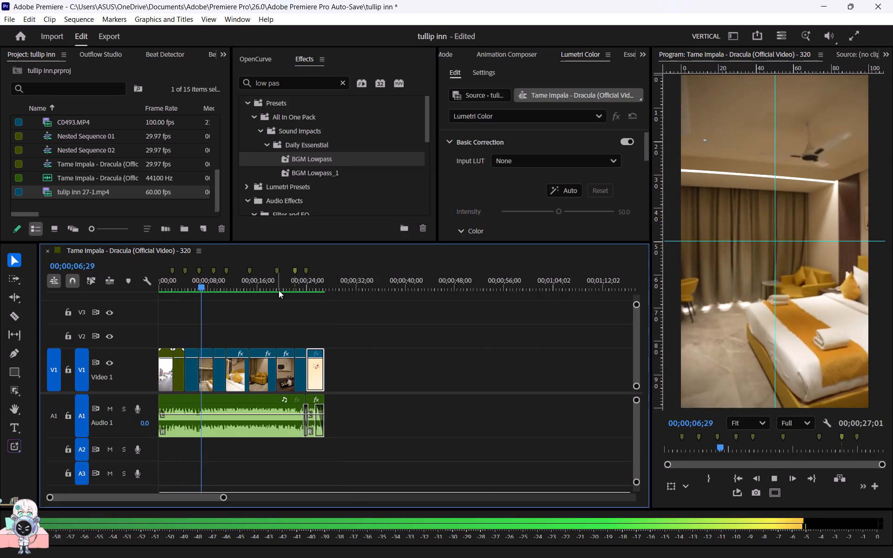
{"action": "key", "text": "space"}
Nest the third, fourth and fifth clips on V1 individually, keeping the default nested sequence names.
{"action": "scroll", "coordinate": [216, 339], "scroll_direction": "up", "scroll_amount": 12, "text": "alt"}
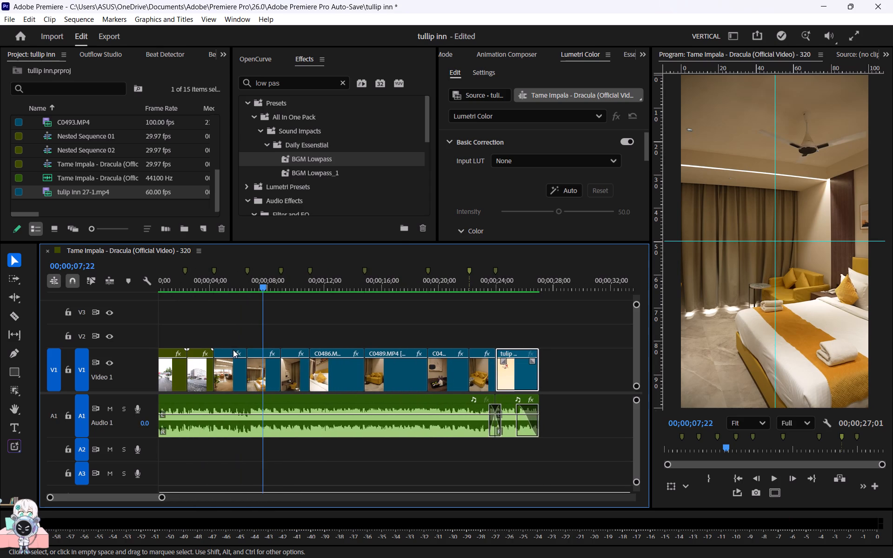
{"action": "left_click", "coordinate": [223, 374]}
{"action": "key", "text": "n"}
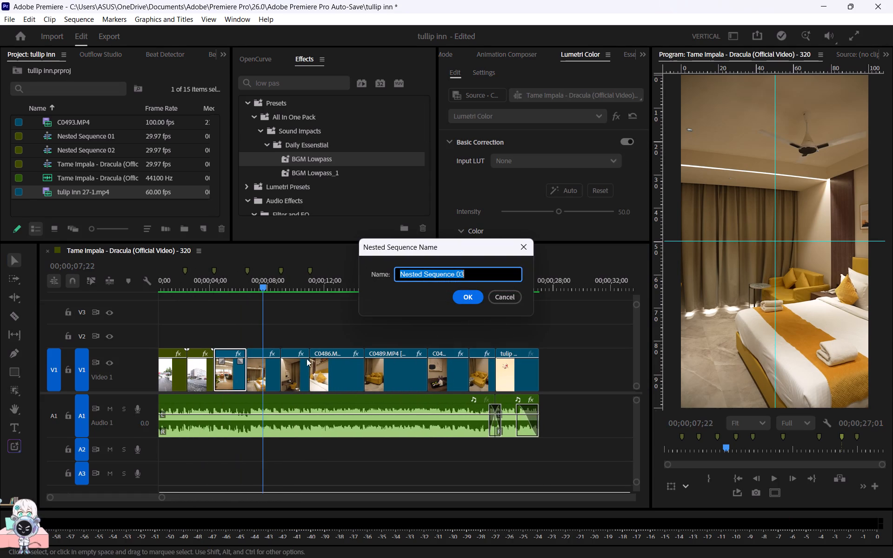
{"action": "left_click", "coordinate": [466, 302]}
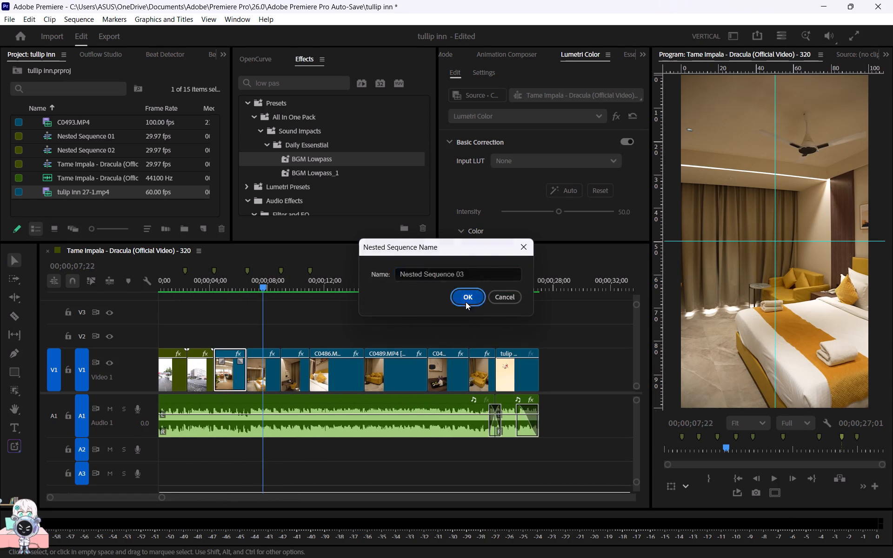
{"action": "left_click", "coordinate": [258, 374]}
{"action": "key", "text": "n"}
{"action": "left_click", "coordinate": [473, 297]}
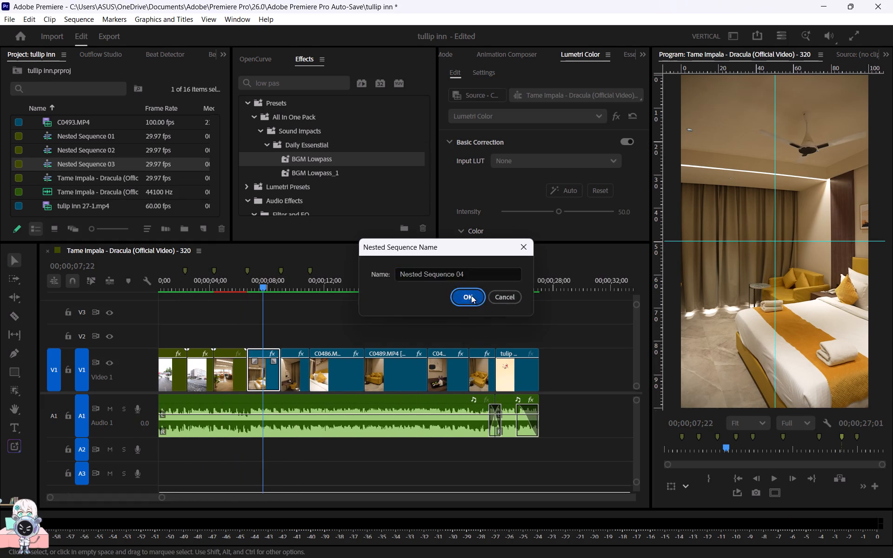
{"action": "left_click", "coordinate": [299, 378]}
{"action": "key", "text": "n"}
{"action": "left_click", "coordinate": [465, 299]}
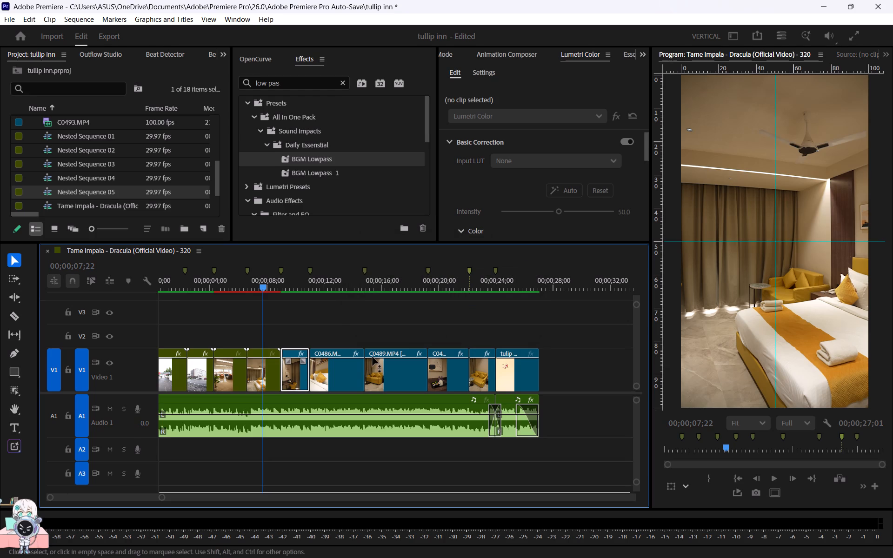
Nest the C0486, C0489, C0492 and C0493 clips on V1 individually, keeping the default nested sequence names.
{"action": "left_click", "coordinate": [340, 383]}
{"action": "key", "text": "n"}
{"action": "left_click", "coordinate": [466, 299]}
{"action": "left_click", "coordinate": [407, 370]}
{"action": "key", "text": "n"}
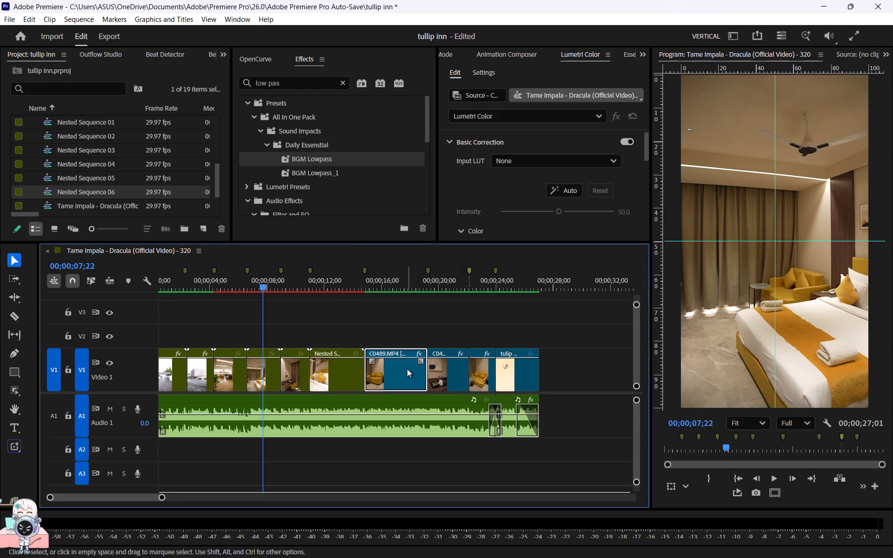
{"action": "left_click", "coordinate": [473, 302]}
{"action": "left_click", "coordinate": [451, 375]}
{"action": "key", "text": "n"}
{"action": "left_click", "coordinate": [473, 302]}
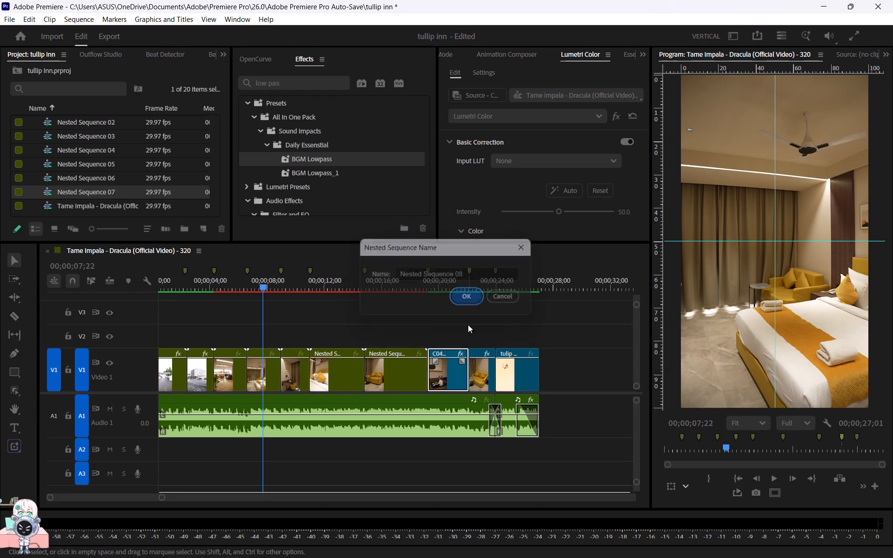
{"action": "left_click", "coordinate": [480, 384]}
{"action": "key", "text": "n"}
{"action": "left_click", "coordinate": [467, 300]}
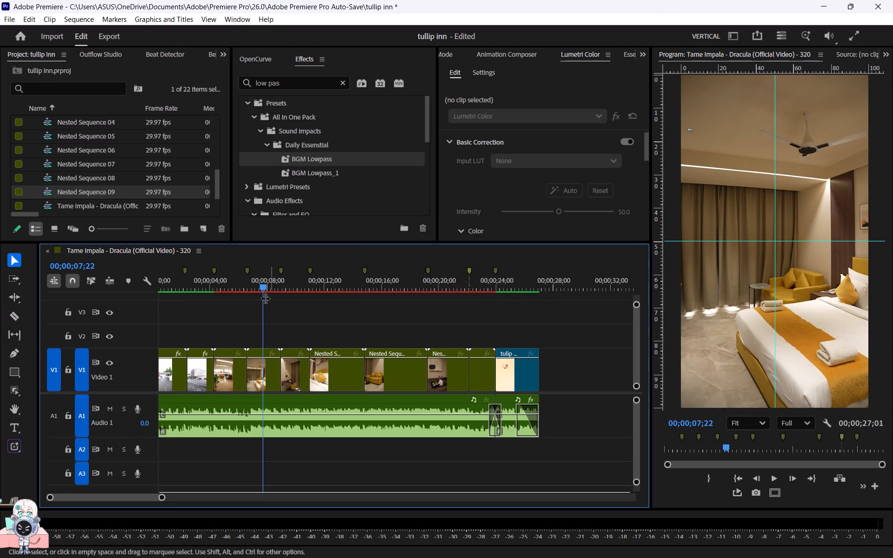
Select the seven newly nested clips on V1 and apply the effect found by searching Dagger for "wa".
{"action": "left_click_drag", "start_coordinate": [220, 325], "coordinate": [475, 374]}
{"action": "key", "text": "alt+space"}
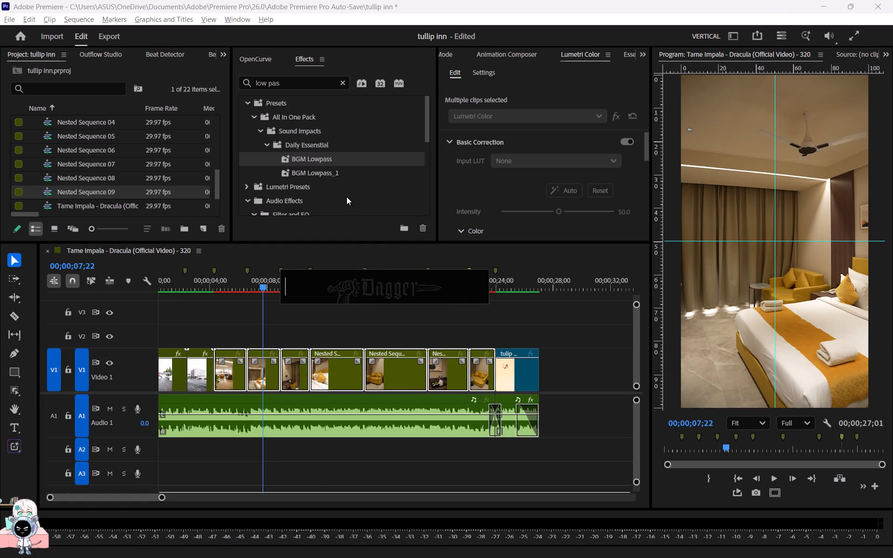
{"action": "type", "text": "wa"}
{"action": "left_click", "coordinate": [347, 327]}
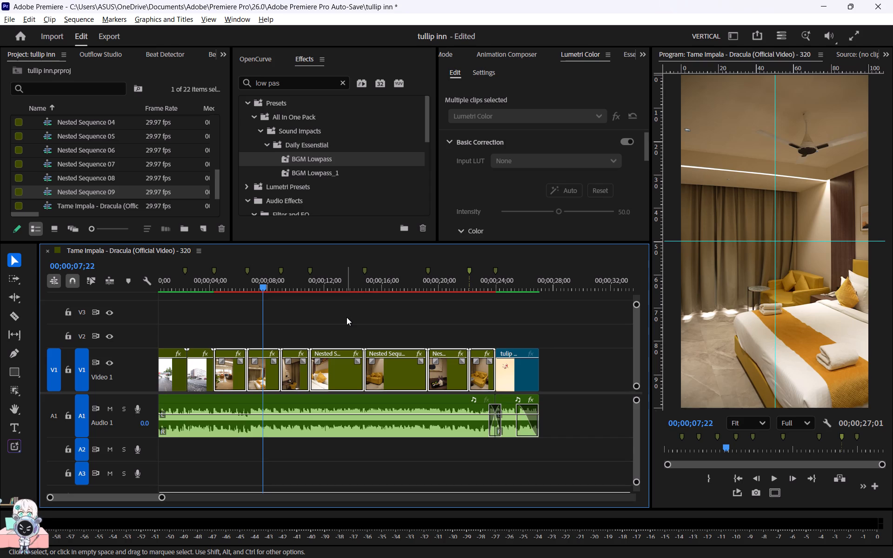
Render the sequence previews again and play the edit from the start through to the logo ending.
{"action": "key", "text": "ctrl+h"}
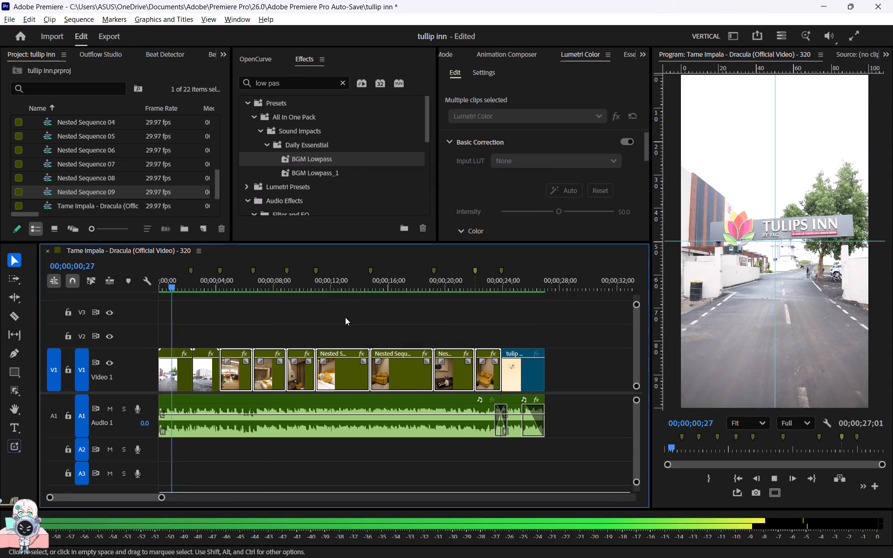
{"action": "left_click", "coordinate": [345, 317]}
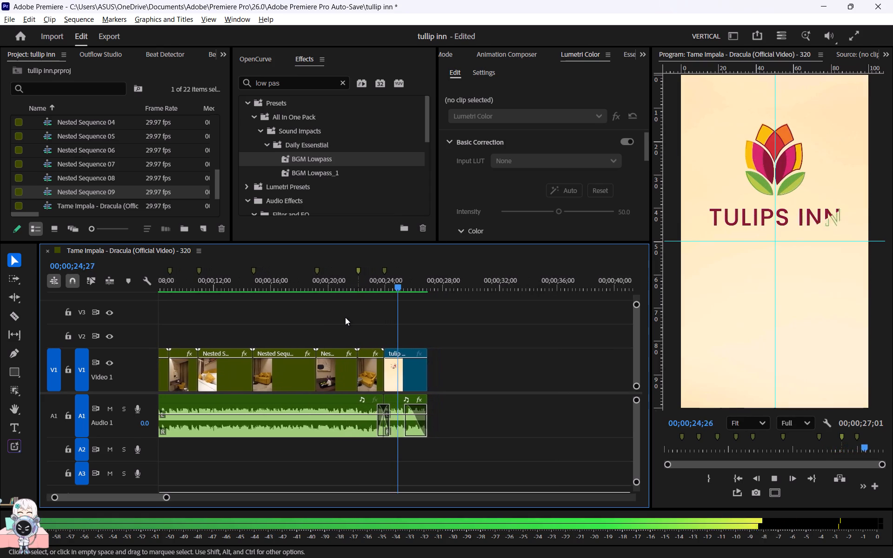
{"action": "key", "text": "space"}
Create an adjustment layer at 1080 by 1920, 29.97 fps drop-frame with square pixels.
{"action": "left_click_drag", "start_coordinate": [305, 283], "coordinate": [32, 301]}
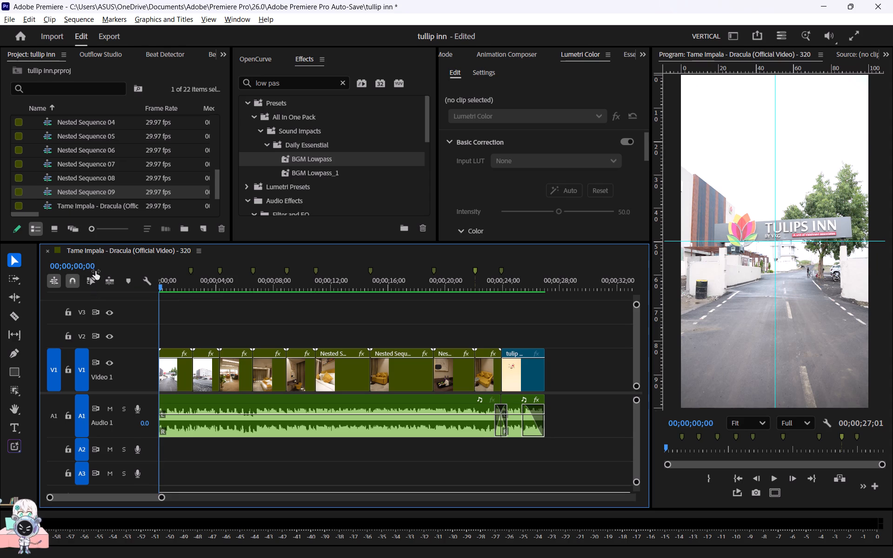
{"action": "scroll", "coordinate": [143, 116], "scroll_direction": "up", "scroll_amount": 5}
{"action": "scroll", "coordinate": [135, 132], "scroll_direction": "down", "scroll_amount": 5}
{"action": "scroll", "coordinate": [135, 132], "scroll_direction": "up", "scroll_amount": 5}
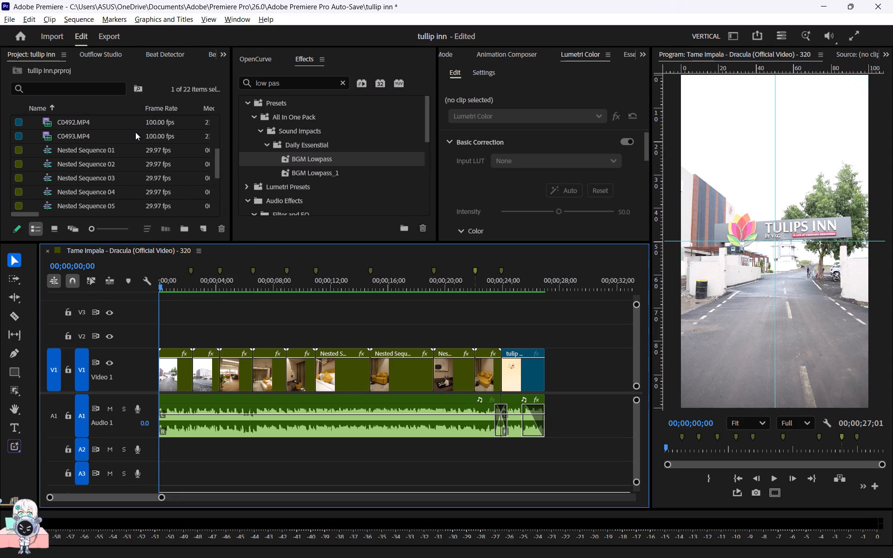
{"action": "scroll", "coordinate": [135, 132], "scroll_direction": "up", "scroll_amount": 4}
{"action": "scroll", "coordinate": [135, 132], "scroll_direction": "down", "scroll_amount": 14}
{"action": "left_click", "coordinate": [205, 230]}
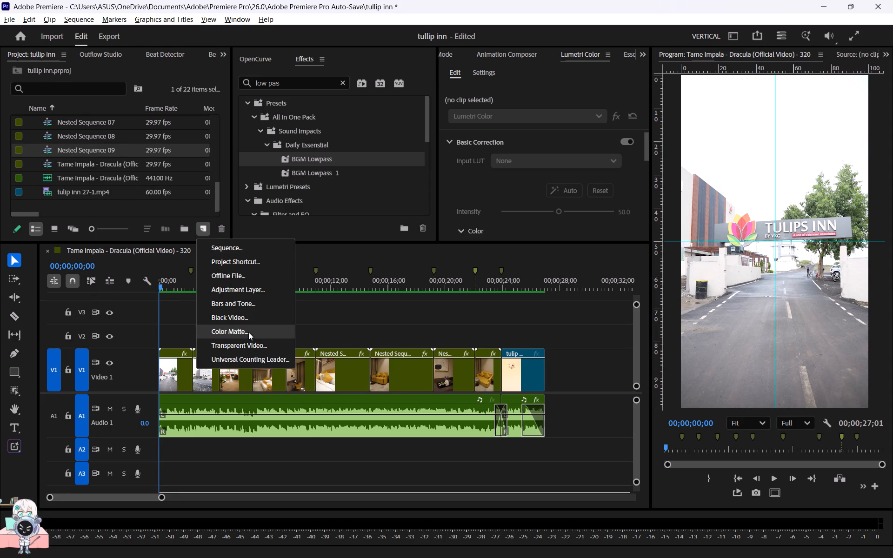
{"action": "left_click", "coordinate": [245, 292]}
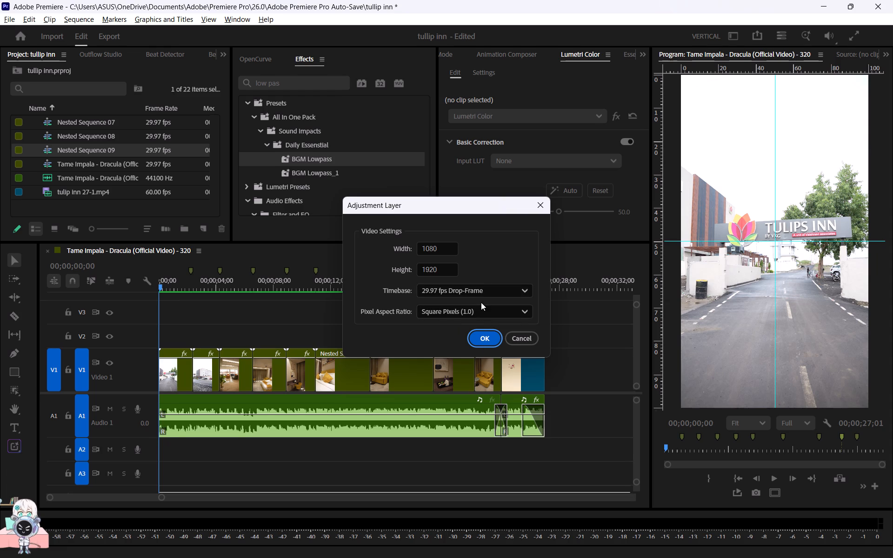
{"action": "left_click", "coordinate": [494, 341]}
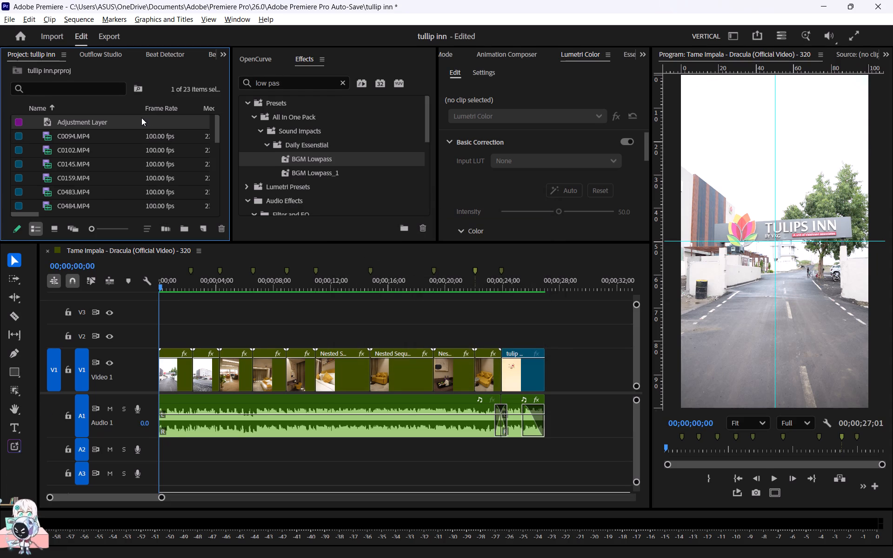
Place the adjustment layer on V2 at the sequence start and extend it to the start of the logo clip.
{"action": "left_click_drag", "start_coordinate": [141, 118], "coordinate": [156, 336]}
{"action": "left_click_drag", "start_coordinate": [226, 346], "coordinate": [227, 346]}
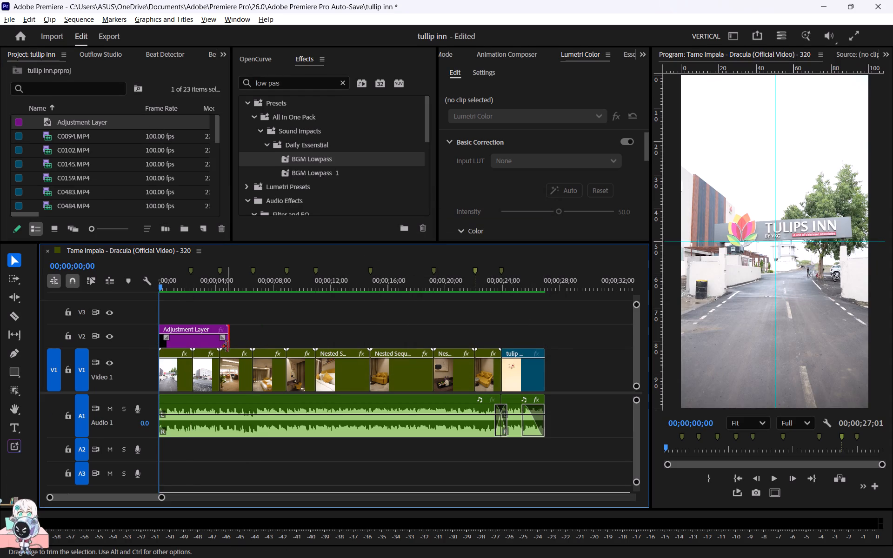
{"action": "left_click_drag", "start_coordinate": [227, 346], "coordinate": [500, 344]}
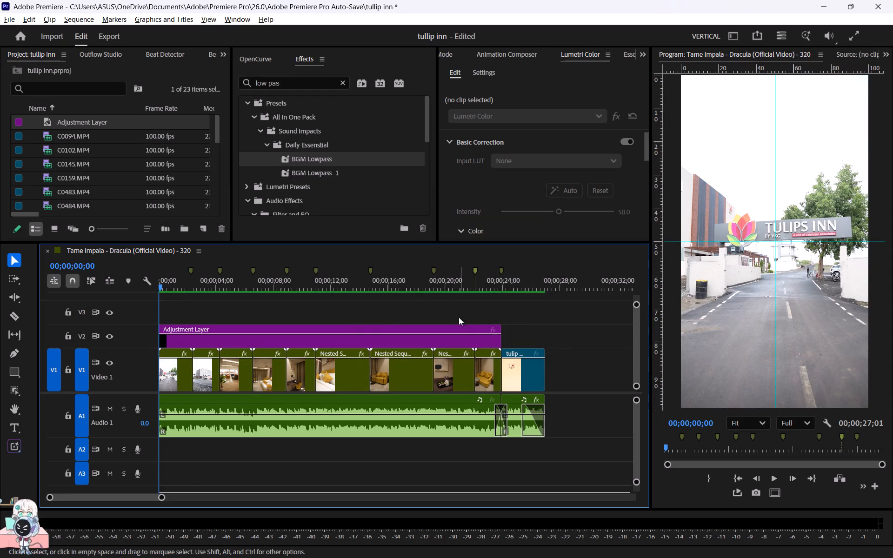
Apply the automatic Lumetri basic correction to the adjustment layer on V2.
{"action": "left_click", "coordinate": [274, 342]}
{"action": "scroll", "coordinate": [461, 193], "scroll_direction": "down", "scroll_amount": 6}
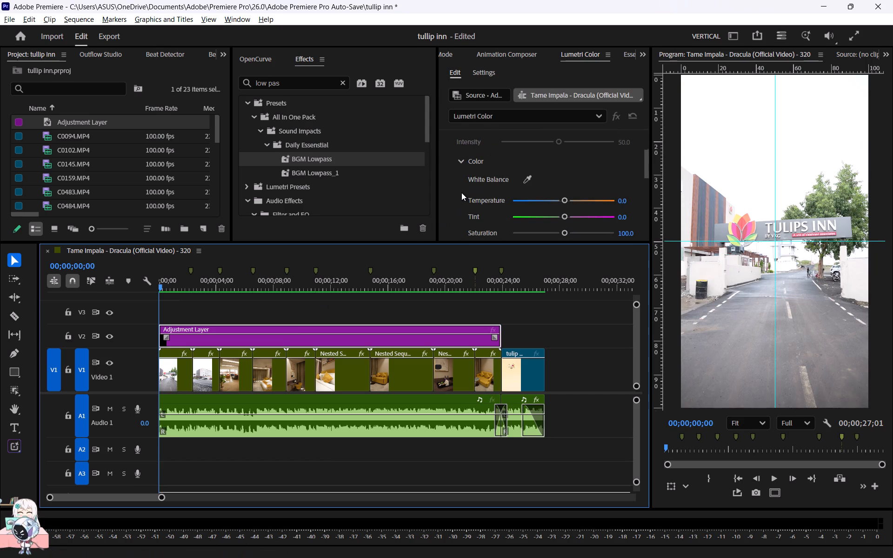
{"action": "scroll", "coordinate": [553, 181], "scroll_direction": "up", "scroll_amount": 4}
{"action": "left_click", "coordinate": [554, 168]}
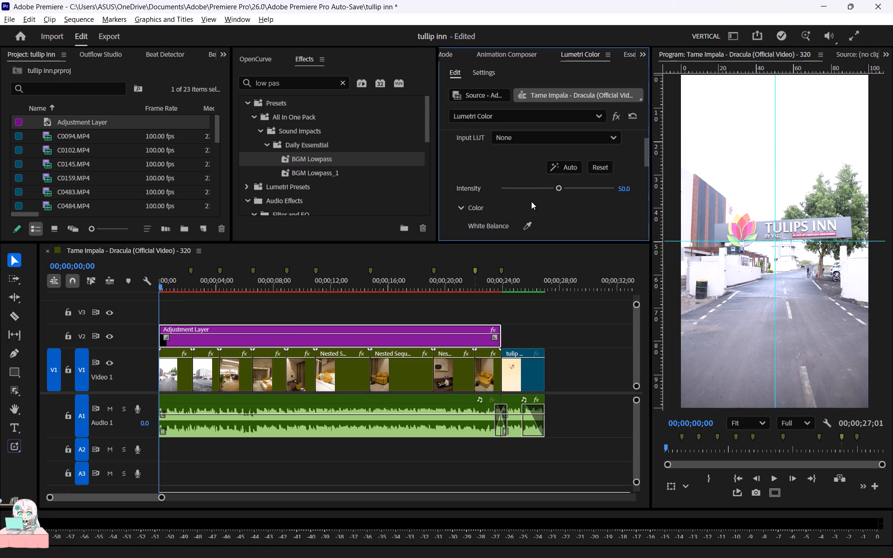
Set the adjustment layer's Lumetri Tint to -6.8 and Saturation to 125.
{"action": "scroll", "coordinate": [527, 210], "scroll_direction": "down", "scroll_amount": 5}
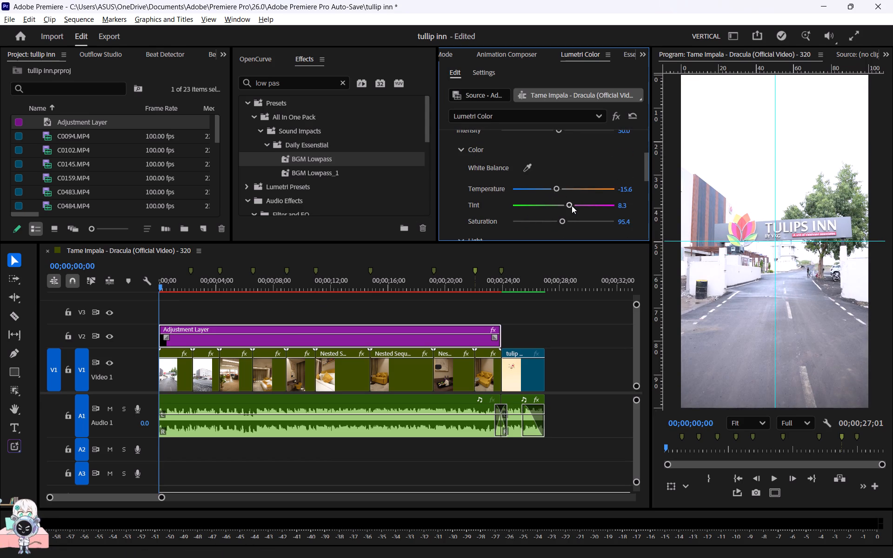
{"action": "left_click_drag", "start_coordinate": [572, 205], "coordinate": [565, 205]}
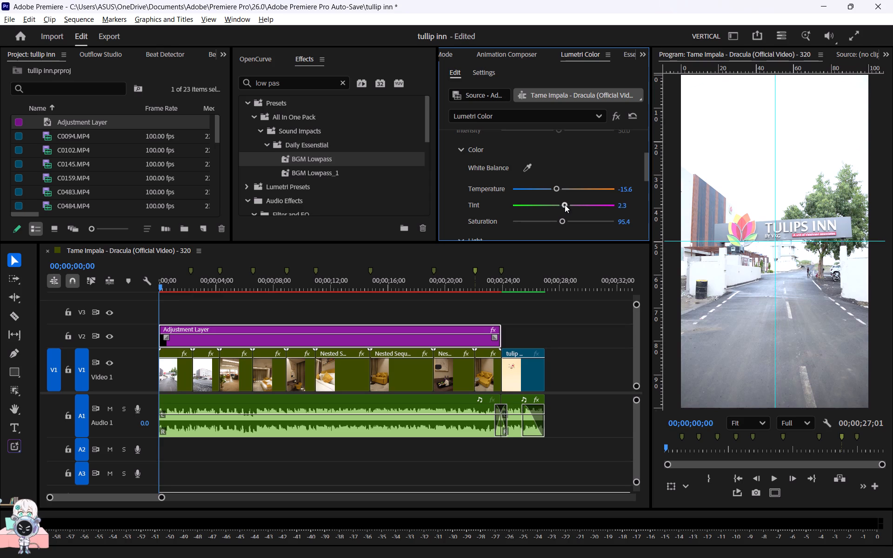
{"action": "left_click_drag", "start_coordinate": [565, 205], "coordinate": [559, 206]}
{"action": "left_click_drag", "start_coordinate": [562, 222], "coordinate": [564, 222]}
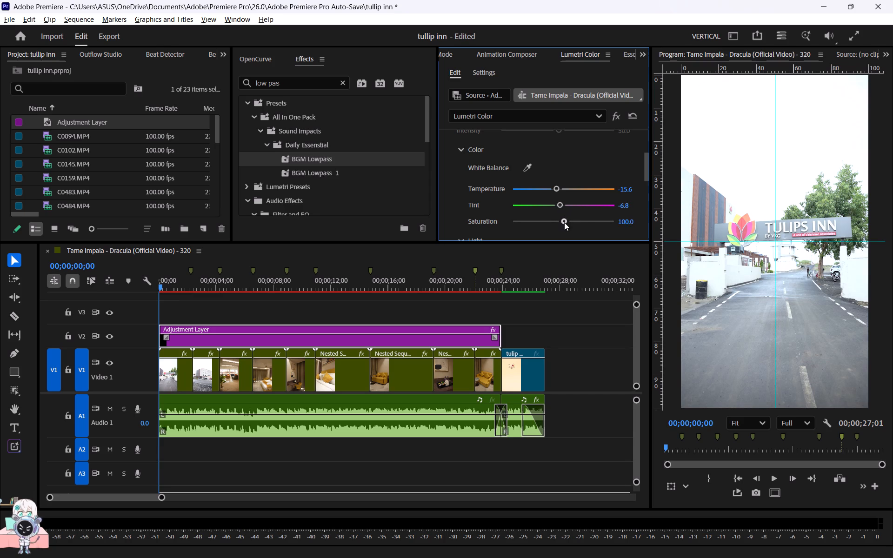
{"action": "left_click_drag", "start_coordinate": [564, 222], "coordinate": [575, 229]}
Set the adjustment layer's Lumetri Contrast to 67, Highlights to -29.5, Shadows to -56.8, Whites to -8 and Blacks to -58.
{"action": "scroll", "coordinate": [540, 186], "scroll_direction": "down", "scroll_amount": 3}
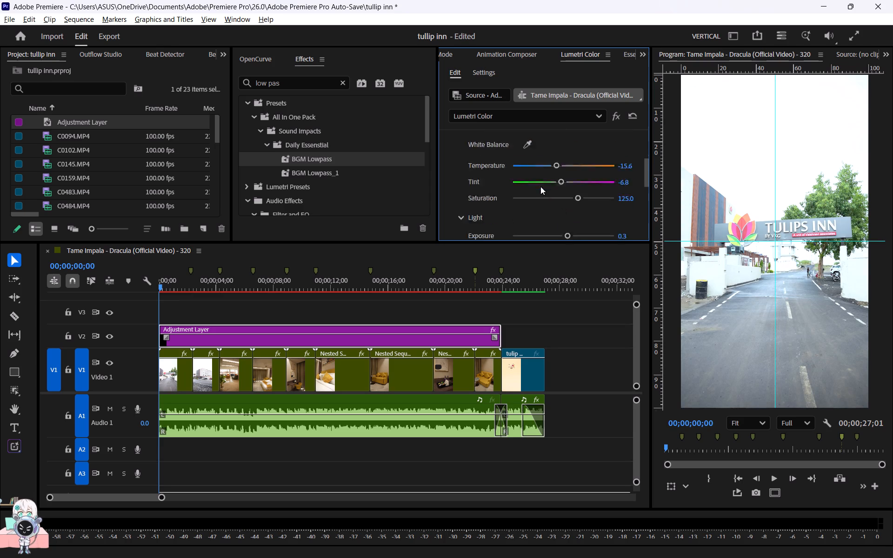
{"action": "scroll", "coordinate": [540, 186], "scroll_direction": "down", "scroll_amount": 3}
{"action": "left_click_drag", "start_coordinate": [564, 201], "coordinate": [553, 215]}
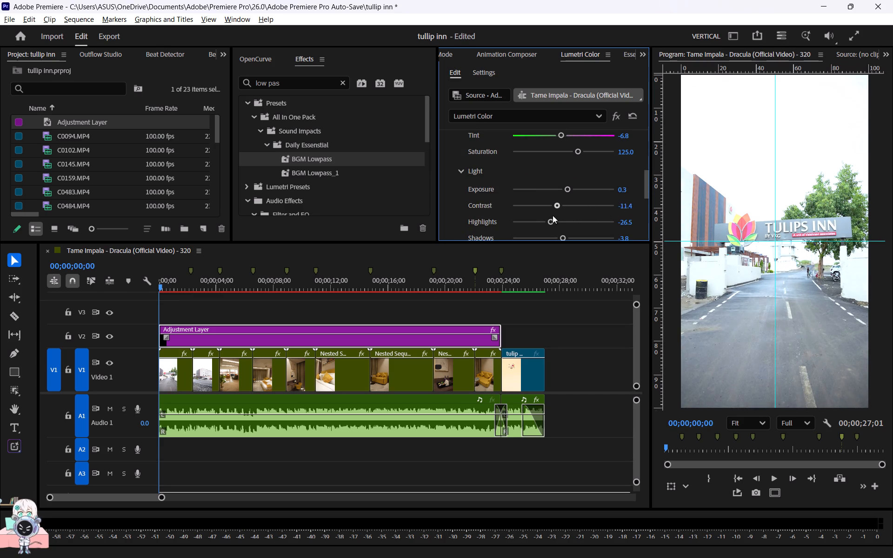
{"action": "left_click_drag", "start_coordinate": [553, 215], "coordinate": [545, 216]}
{"action": "left_click_drag", "start_coordinate": [550, 220], "coordinate": [530, 225]}
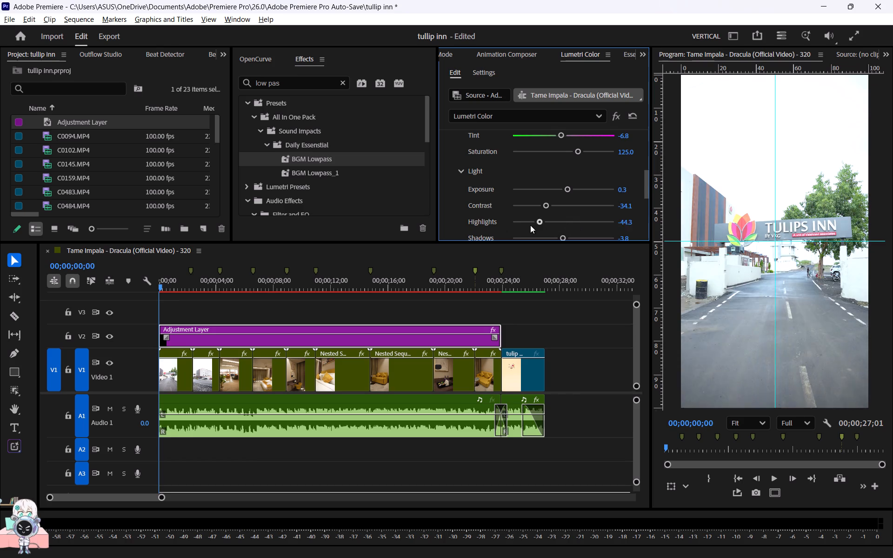
{"action": "left_click_drag", "start_coordinate": [530, 225], "coordinate": [547, 226]}
{"action": "left_click_drag", "start_coordinate": [545, 208], "coordinate": [602, 215]}
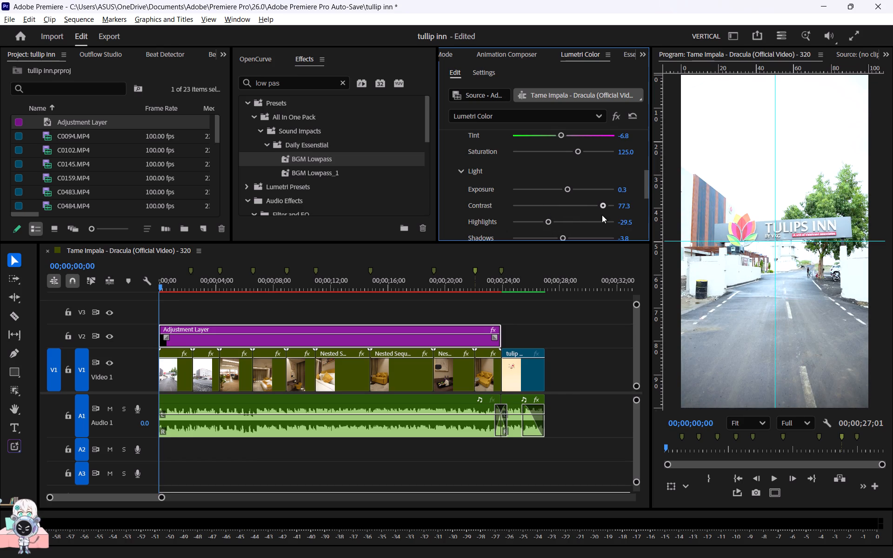
{"action": "left_click_drag", "start_coordinate": [602, 215], "coordinate": [596, 215]}
{"action": "scroll", "coordinate": [584, 204], "scroll_direction": "down", "scroll_amount": 3}
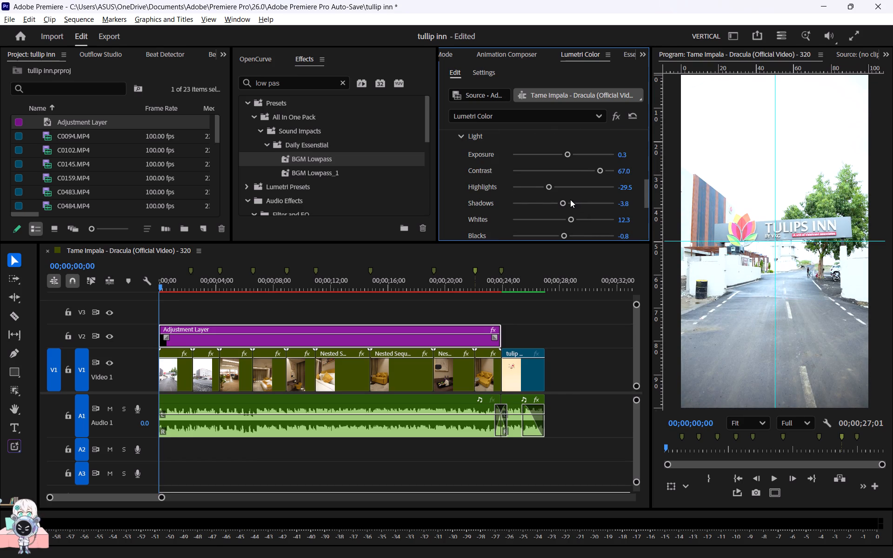
{"action": "left_click_drag", "start_coordinate": [565, 204], "coordinate": [533, 206]}
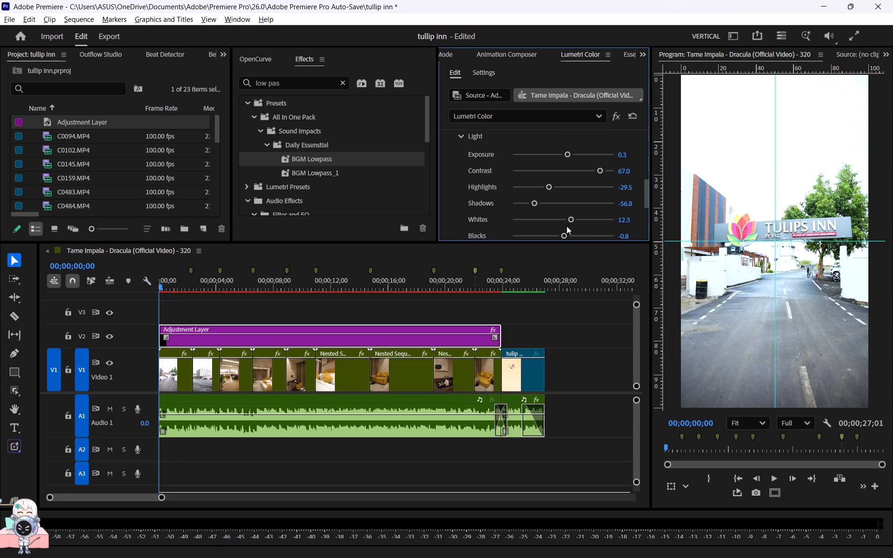
{"action": "left_click_drag", "start_coordinate": [570, 223], "coordinate": [558, 218]}
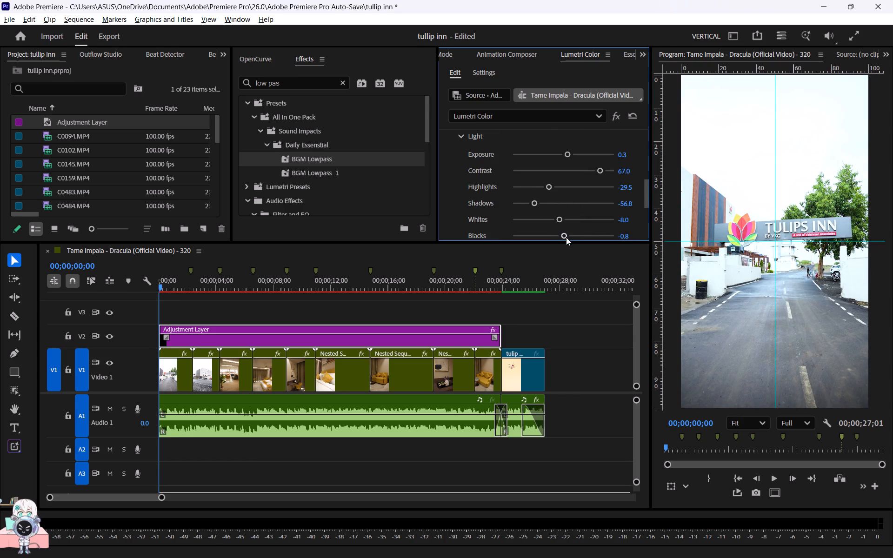
{"action": "left_click_drag", "start_coordinate": [566, 236], "coordinate": [533, 234]}
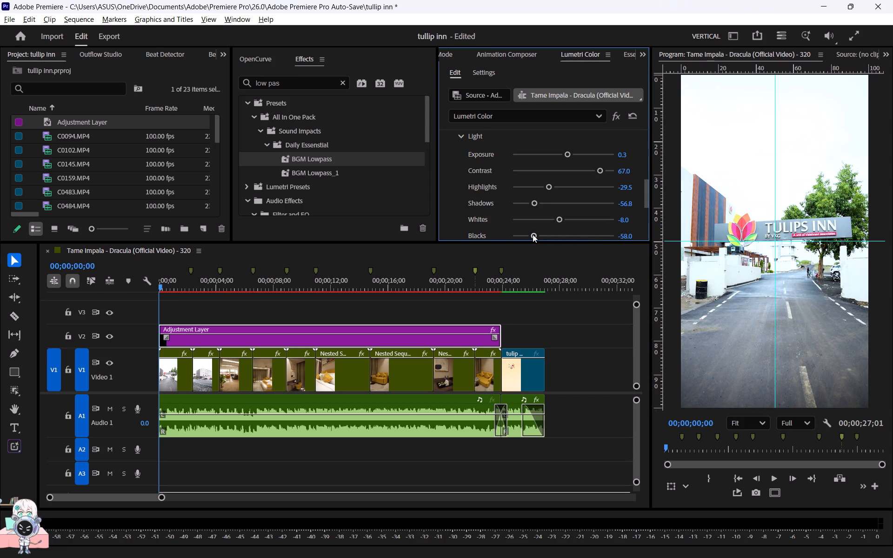
Play the graded sequence from the start through the interior clips to check the look.
{"action": "left_click", "coordinate": [267, 306]}
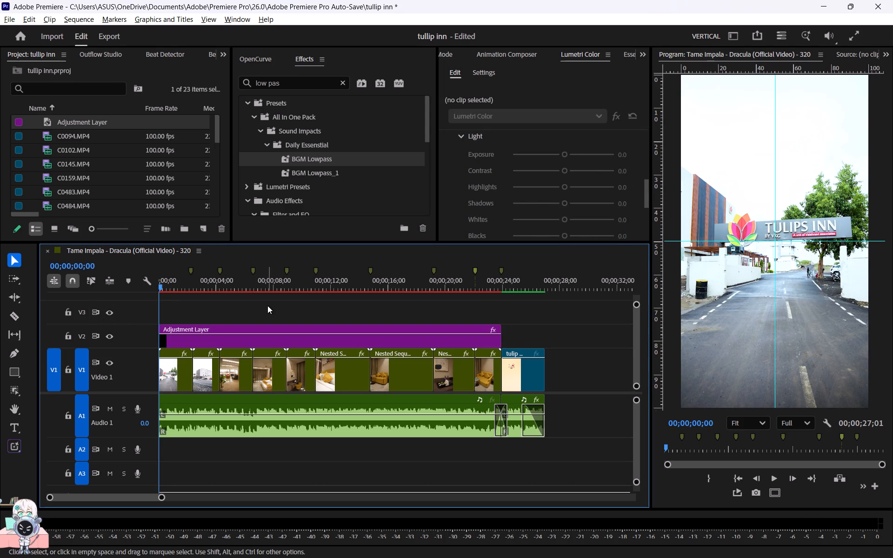
{"action": "key", "text": "space"}
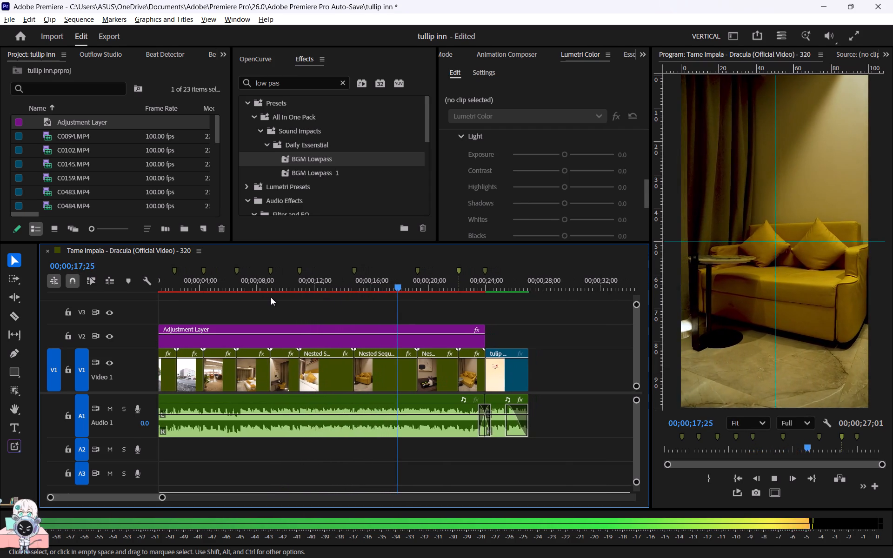
{"action": "key", "text": "space"}
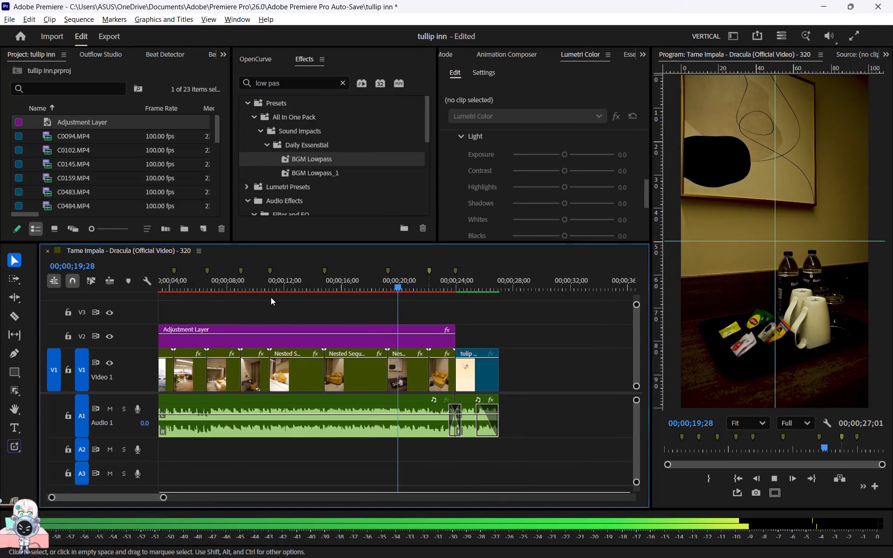
Split the adjustment layer on V2 at the marker where the third clip, the lobby shot, begins.
{"action": "scroll", "coordinate": [203, 312], "scroll_direction": "up", "scroll_amount": 7}
{"action": "key", "text": "c"}
{"action": "left_click", "coordinate": [219, 332]}
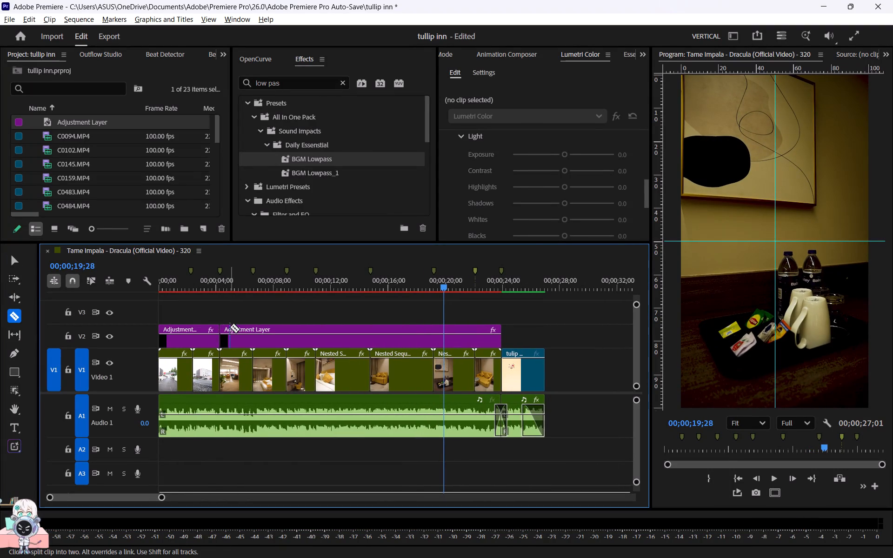
{"action": "key", "text": "v"}
On the second adjustment layer, set Highlights to 19.3, Shadows to -2.3, Contrast to 11.4, Blacks to -29.5 and Whites to 15.9, and lower Saturation.
{"action": "left_click", "coordinate": [260, 327]}
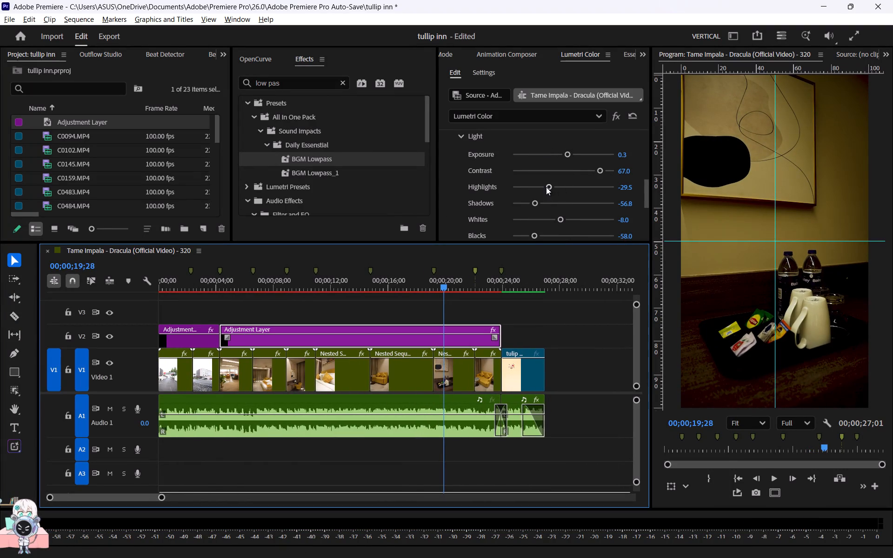
{"action": "left_click_drag", "start_coordinate": [546, 184], "coordinate": [572, 193]}
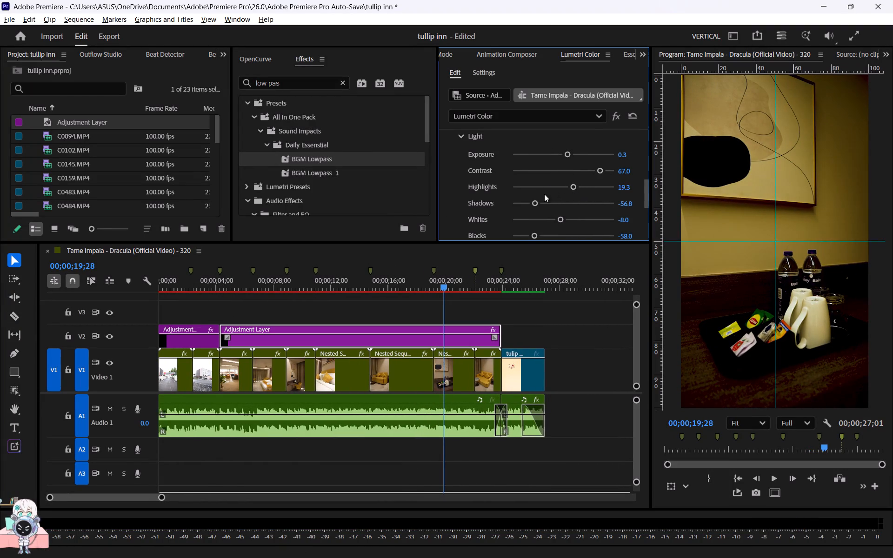
{"action": "left_click_drag", "start_coordinate": [534, 200], "coordinate": [560, 211]}
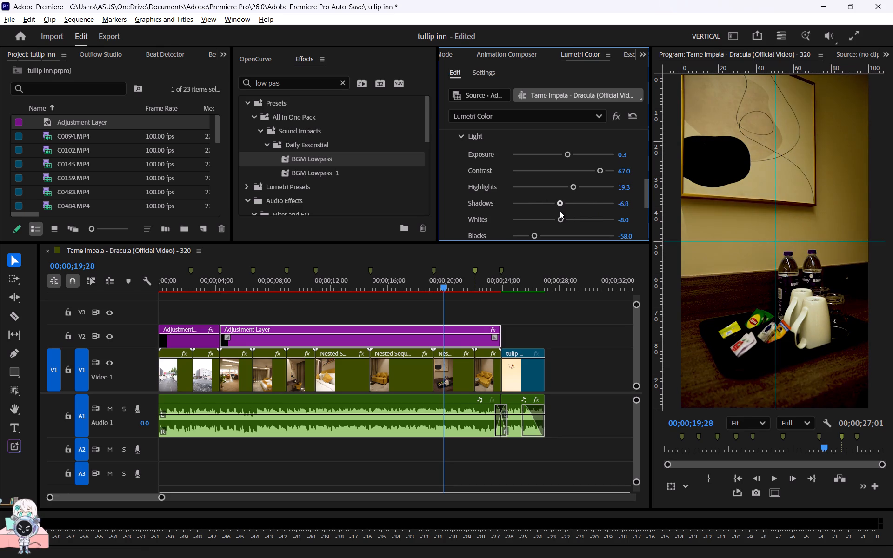
{"action": "left_click_drag", "start_coordinate": [560, 211], "coordinate": [561, 211]}
{"action": "left_click_drag", "start_coordinate": [601, 169], "coordinate": [569, 169]}
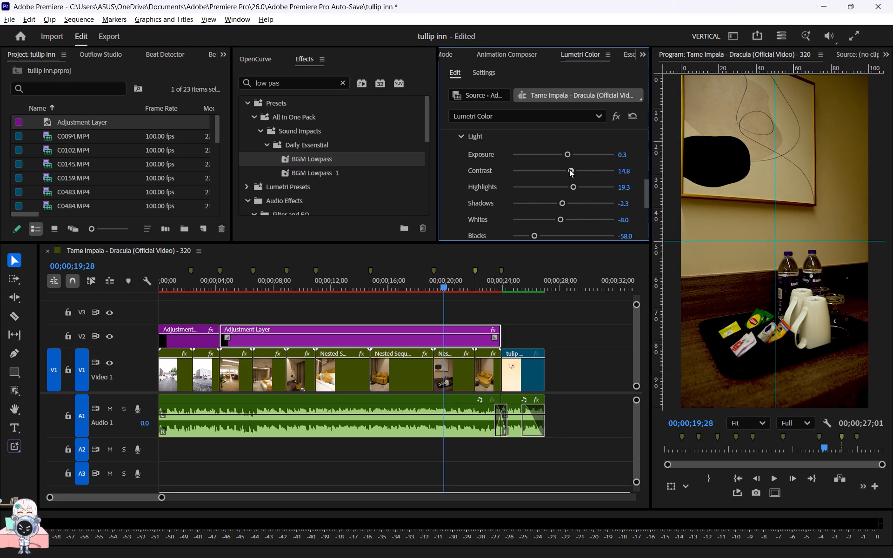
{"action": "left_click_drag", "start_coordinate": [569, 169], "coordinate": [568, 169]}
{"action": "scroll", "coordinate": [545, 182], "scroll_direction": "up", "scroll_amount": 5}
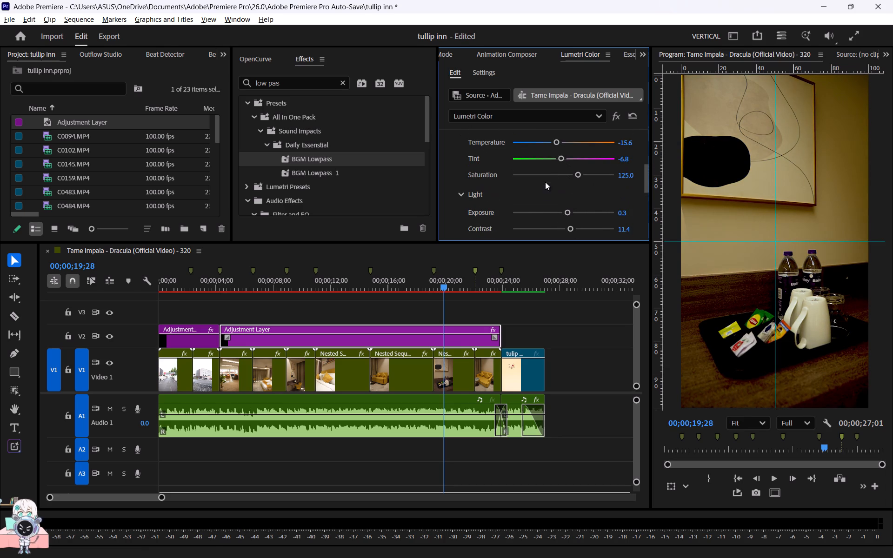
{"action": "left_click_drag", "start_coordinate": [579, 175], "coordinate": [566, 175]}
{"action": "scroll", "coordinate": [560, 180], "scroll_direction": "down", "scroll_amount": 7}
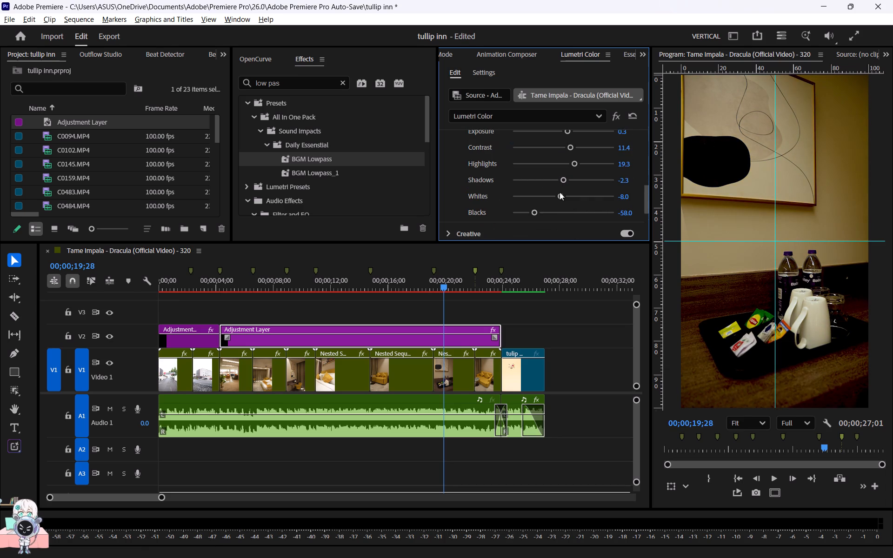
{"action": "left_click_drag", "start_coordinate": [537, 211], "coordinate": [544, 222]}
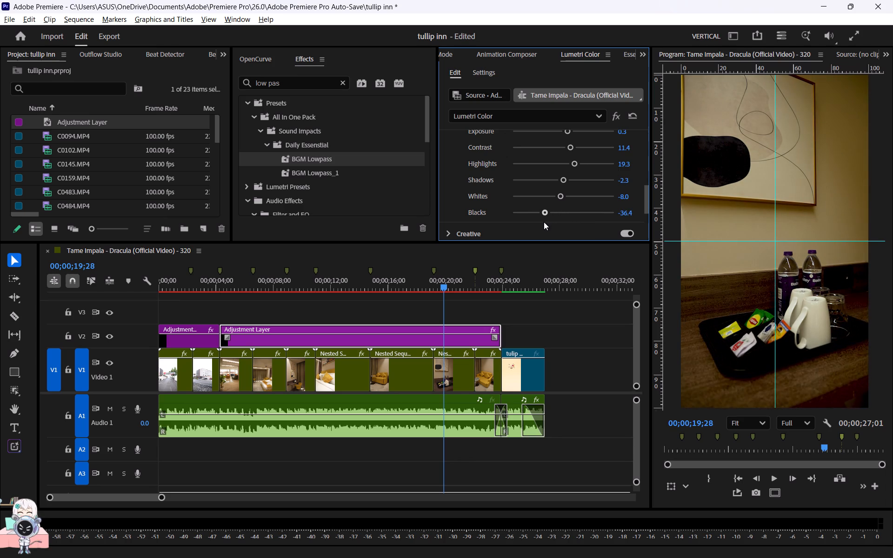
{"action": "left_click_drag", "start_coordinate": [544, 222], "coordinate": [547, 222]}
{"action": "left_click_drag", "start_coordinate": [559, 198], "coordinate": [570, 200]}
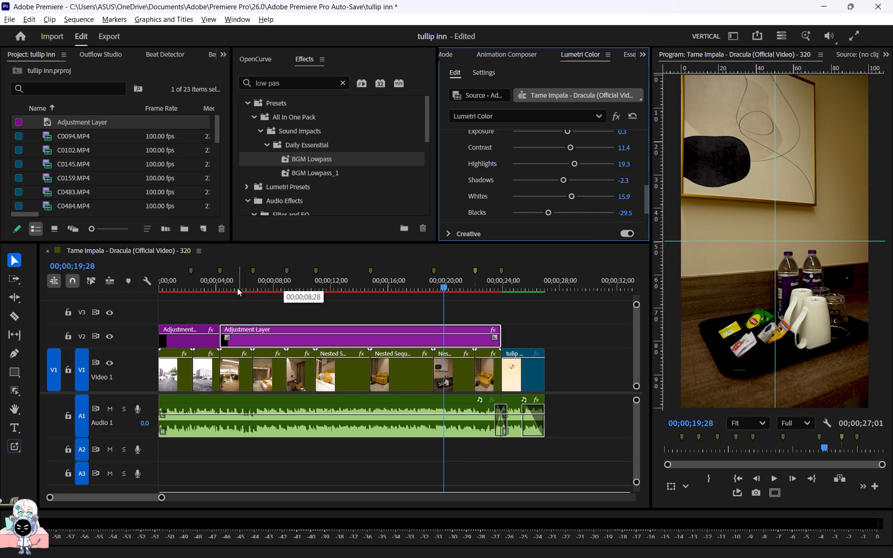
Play the regraded interior shots from 00;00;04;26 in the lobby clip into the bedroom clip.
{"action": "left_click_drag", "start_coordinate": [237, 288], "coordinate": [230, 288]}
{"action": "left_click", "coordinate": [260, 311]}
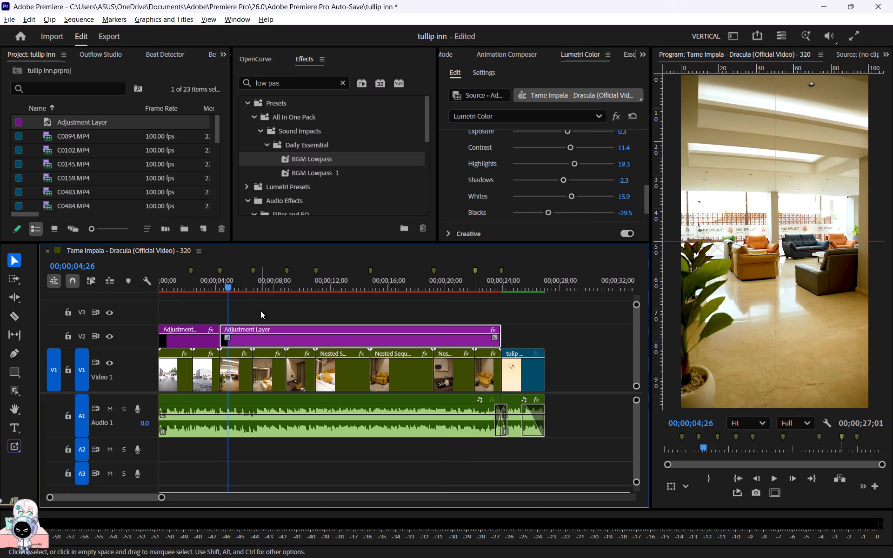
{"action": "key", "text": "space"}
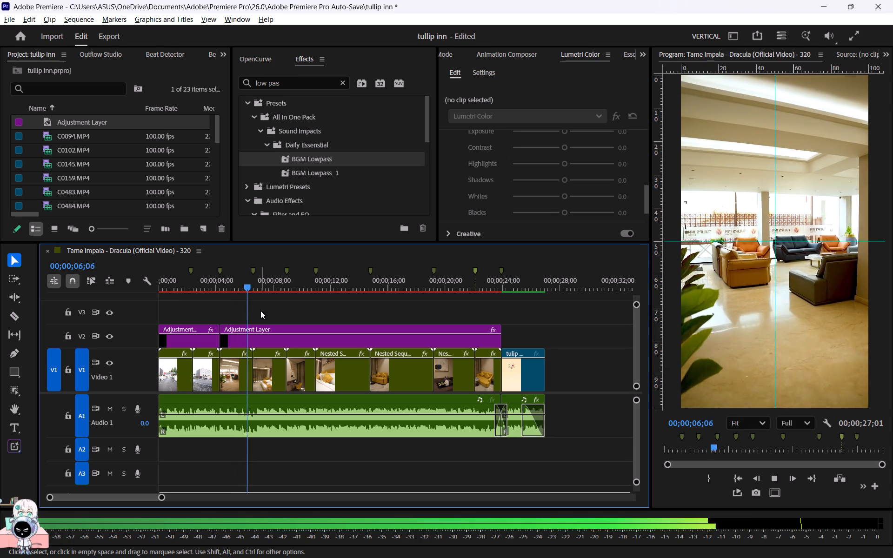
{"action": "key", "text": "space"}
{"action": "left_click", "coordinate": [258, 309]}
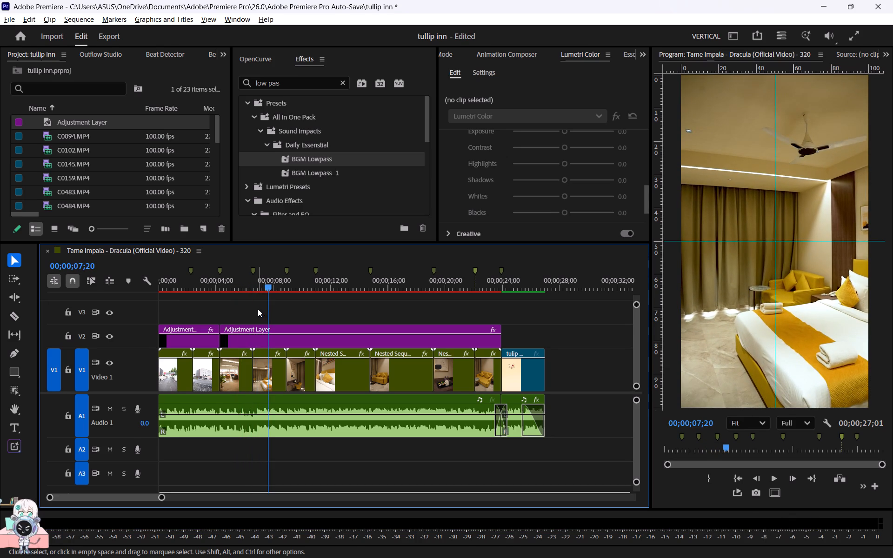
Add an adjustment layer on V3 over the lobby-to-bedroom cut, split it shortly after the cut and delete the remainder.
{"action": "left_click_drag", "start_coordinate": [208, 282], "coordinate": [113, 292]}
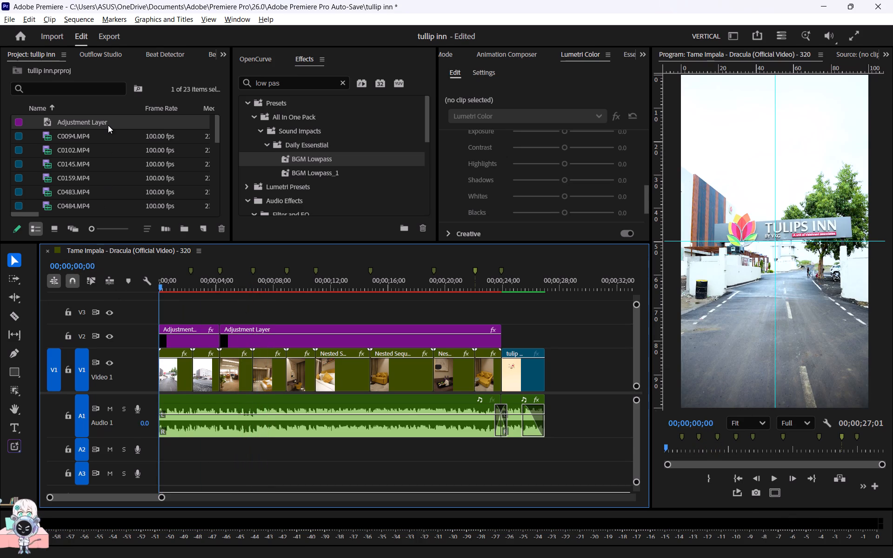
{"action": "left_click_drag", "start_coordinate": [108, 125], "coordinate": [238, 304]}
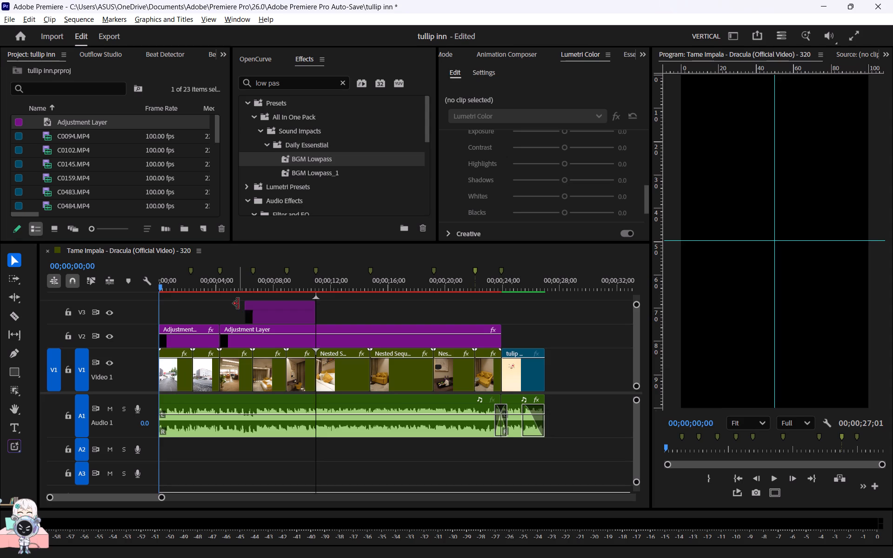
{"action": "scroll", "coordinate": [237, 305], "scroll_direction": "up", "scroll_amount": 20}
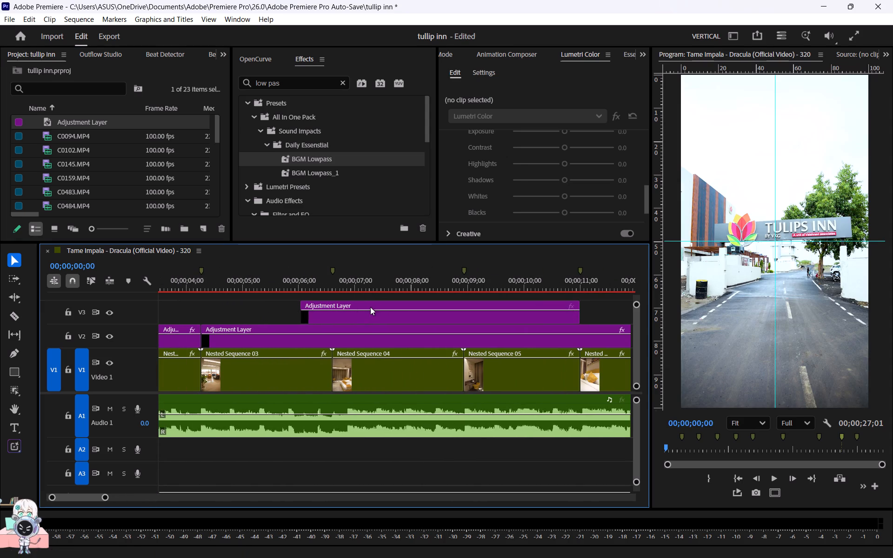
{"action": "key", "text": "c"}
{"action": "left_click", "coordinate": [361, 313]}
{"action": "key", "text": "v"}
{"action": "left_click", "coordinate": [398, 306]}
{"action": "key", "text": "Delete"}
Split the V3 adjustment layer at the Nested Sequence 04 marker, replacing the first piece with a copy of the second, ending at the marker.
{"action": "scroll", "coordinate": [351, 318], "scroll_direction": "up", "scroll_amount": 4, "text": "alt"}
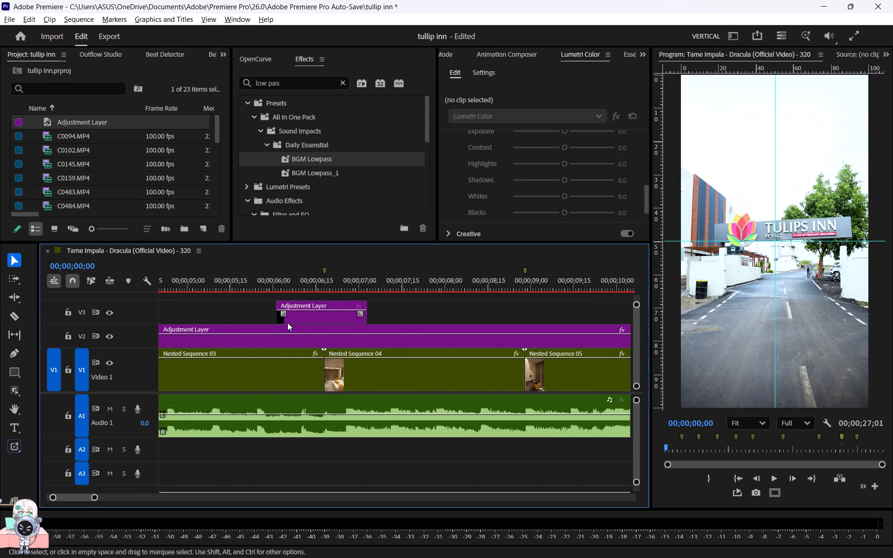
{"action": "scroll", "coordinate": [287, 323], "scroll_direction": "up", "scroll_amount": 3, "text": "alt"}
{"action": "key", "text": "c"}
{"action": "left_click_drag", "start_coordinate": [346, 309], "coordinate": [342, 292]}
{"action": "key", "text": "v"}
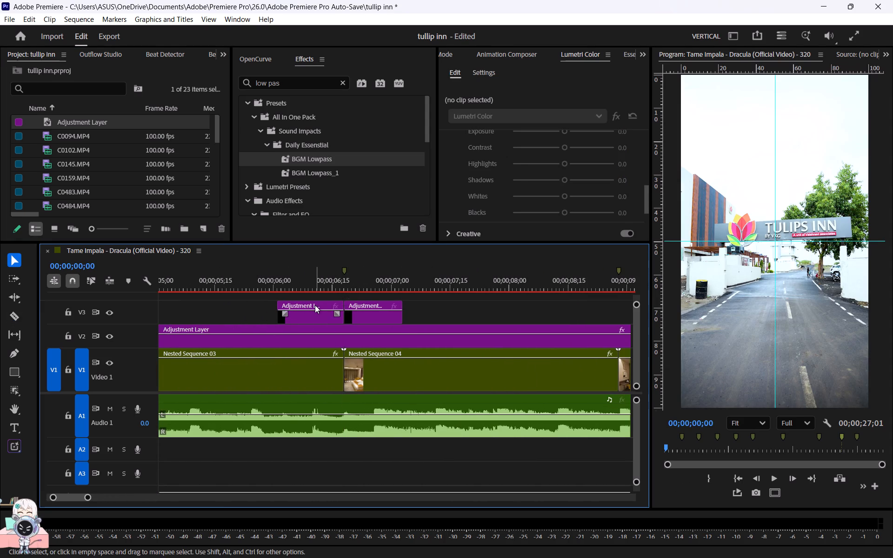
{"action": "left_click", "coordinate": [315, 305]}
{"action": "key", "text": "Delete"}
{"action": "left_click_drag", "start_coordinate": [360, 319], "coordinate": [307, 316], "text": "alt"}
Select both V3 adjustment layers and browse the Film Impact Dashboard for a transition to use between them.
{"action": "scroll", "coordinate": [306, 314], "scroll_direction": "down", "scroll_amount": 10, "text": "alt"}
{"action": "left_click_drag", "start_coordinate": [368, 306], "coordinate": [308, 310]}
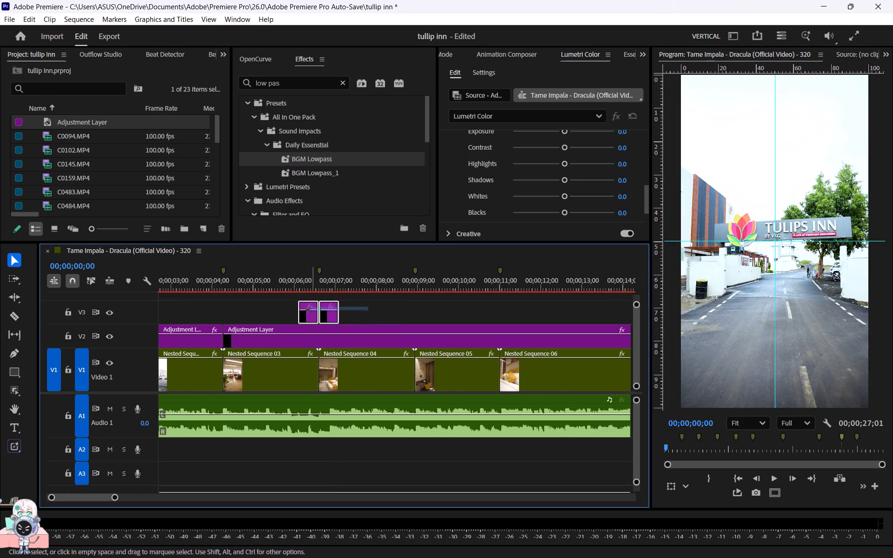
{"action": "left_click_drag", "start_coordinate": [308, 310], "coordinate": [294, 312]}
{"action": "left_click", "coordinate": [120, 57]}
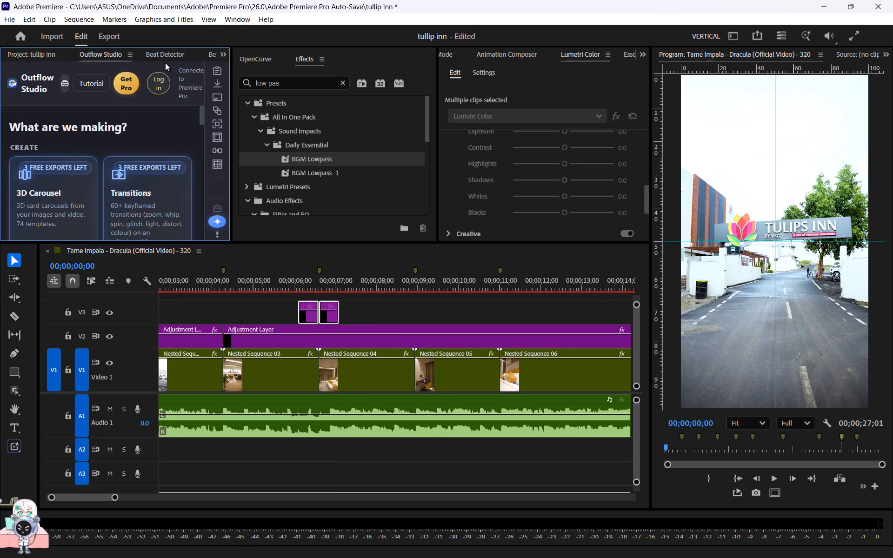
{"action": "left_click", "coordinate": [223, 55]}
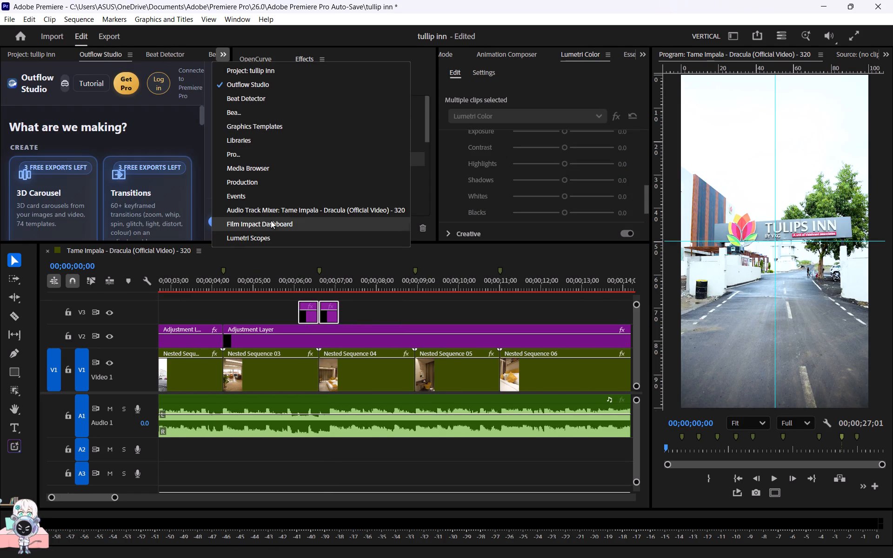
{"action": "left_click", "coordinate": [272, 224]}
{"action": "scroll", "coordinate": [175, 116], "scroll_direction": "down", "scroll_amount": 3}
{"action": "scroll", "coordinate": [171, 170], "scroll_direction": "down", "scroll_amount": 1}
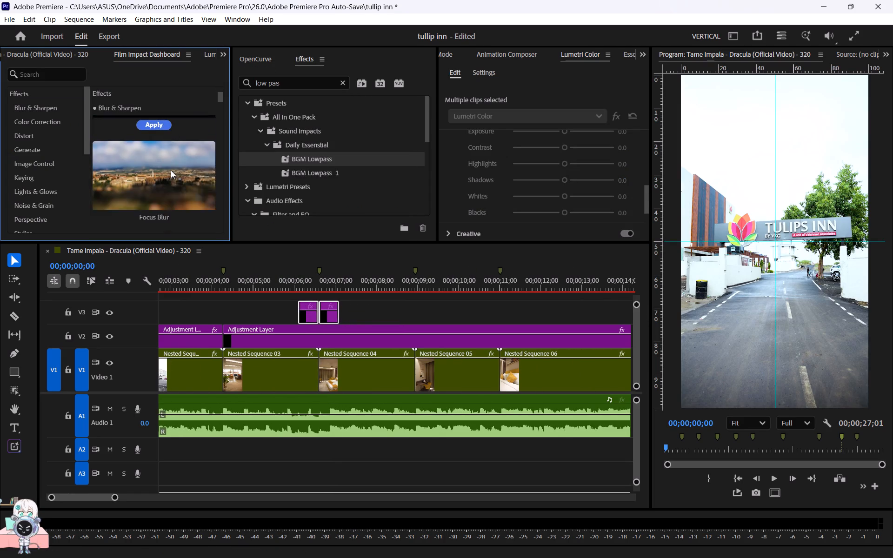
{"action": "scroll", "coordinate": [171, 169], "scroll_direction": "up", "scroll_amount": 1}
{"action": "scroll", "coordinate": [171, 166], "scroll_direction": "down", "scroll_amount": 11}
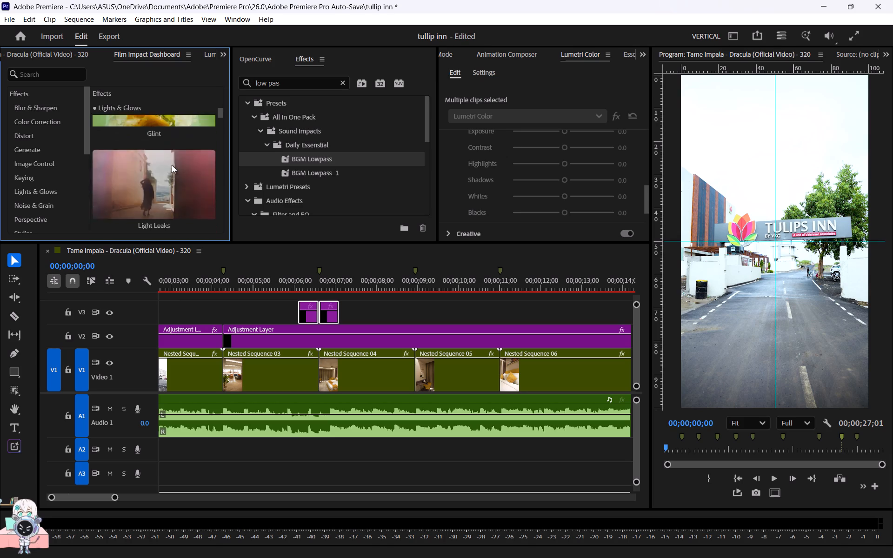
{"action": "scroll", "coordinate": [172, 165], "scroll_direction": "down", "scroll_amount": 6}
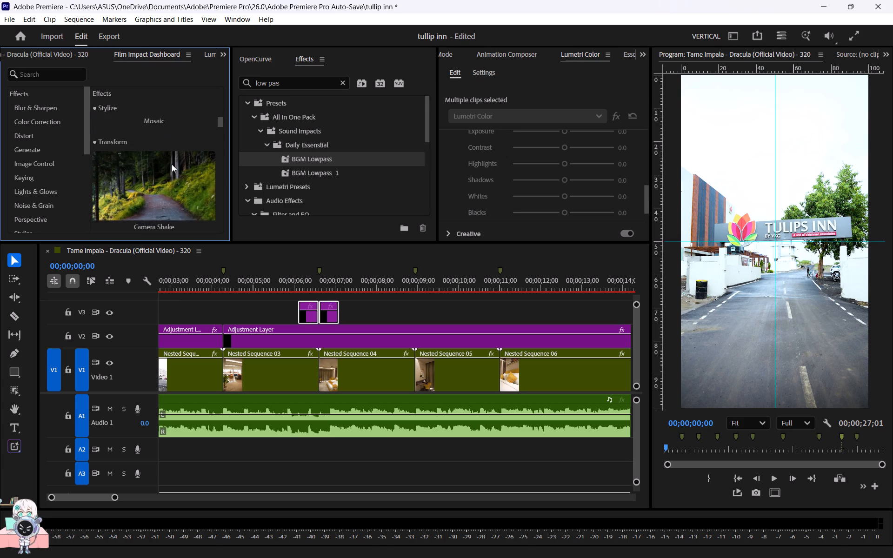
{"action": "scroll", "coordinate": [172, 164], "scroll_direction": "down", "scroll_amount": 6}
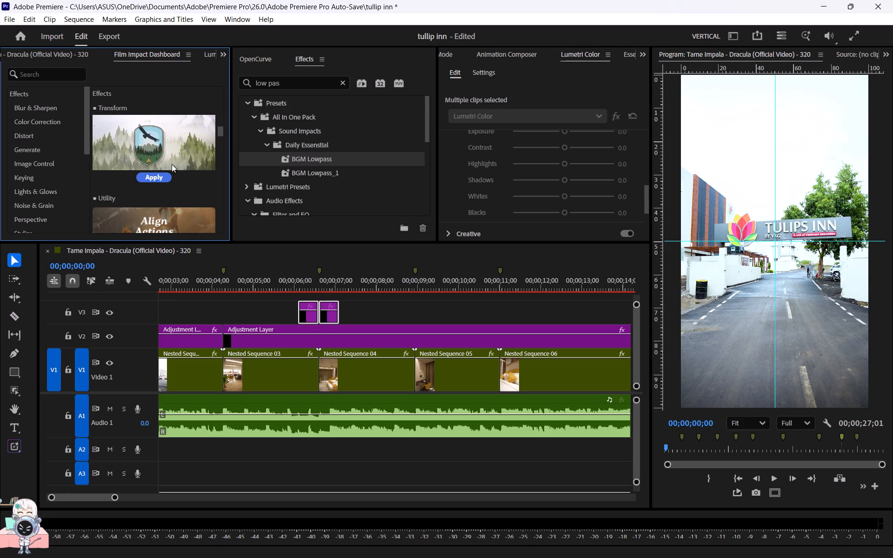
{"action": "scroll", "coordinate": [172, 164], "scroll_direction": "down", "scroll_amount": 3}
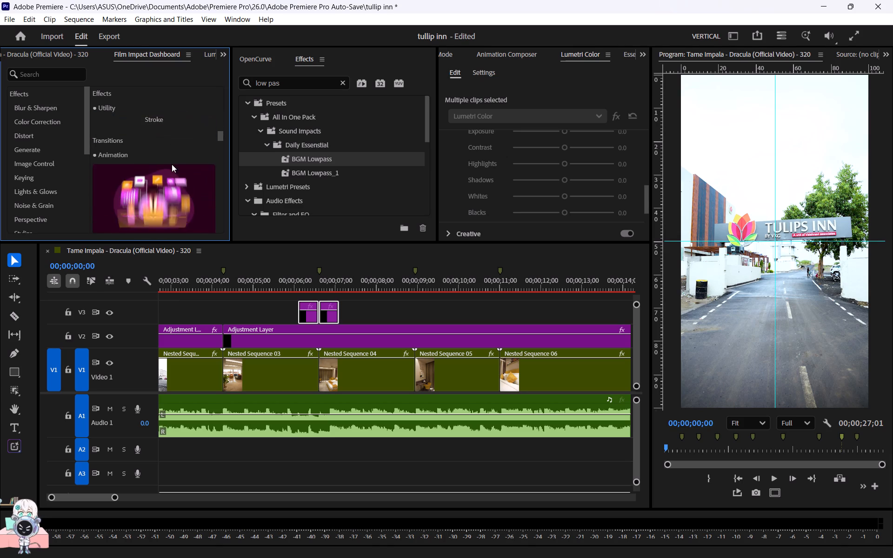
{"action": "scroll", "coordinate": [172, 164], "scroll_direction": "down", "scroll_amount": 12}
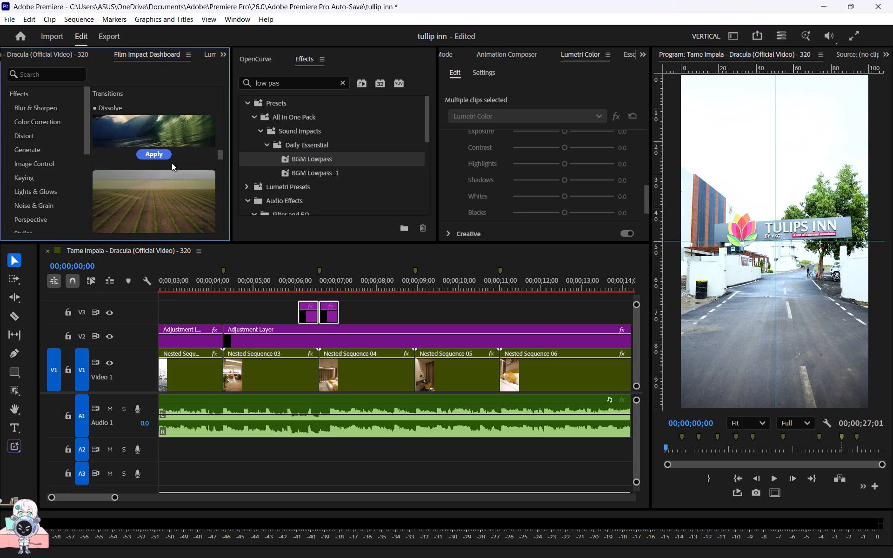
{"action": "scroll", "coordinate": [172, 163], "scroll_direction": "up", "scroll_amount": 1}
{"action": "scroll", "coordinate": [172, 149], "scroll_direction": "down", "scroll_amount": 3}
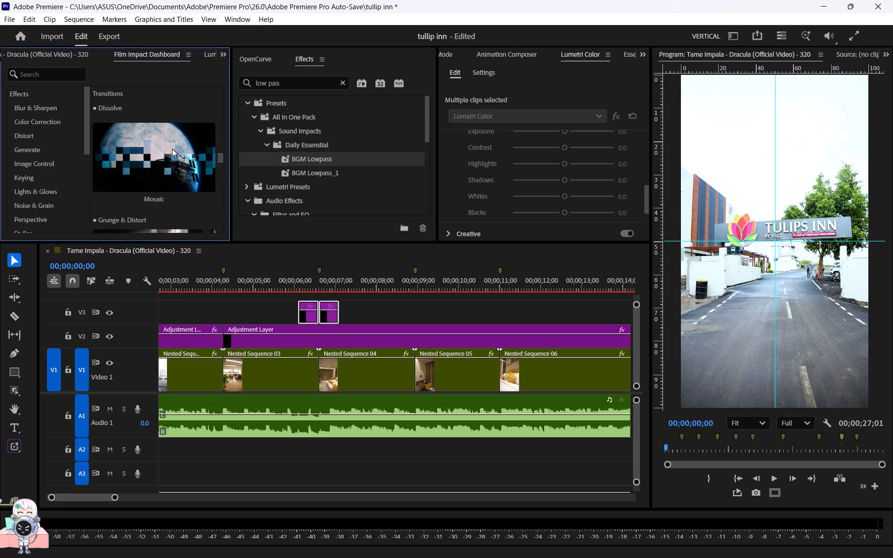
{"action": "scroll", "coordinate": [172, 149], "scroll_direction": "down", "scroll_amount": 1}
{"action": "scroll", "coordinate": [172, 149], "scroll_direction": "up", "scroll_amount": 1}
{"action": "scroll", "coordinate": [172, 149], "scroll_direction": "down", "scroll_amount": 3}
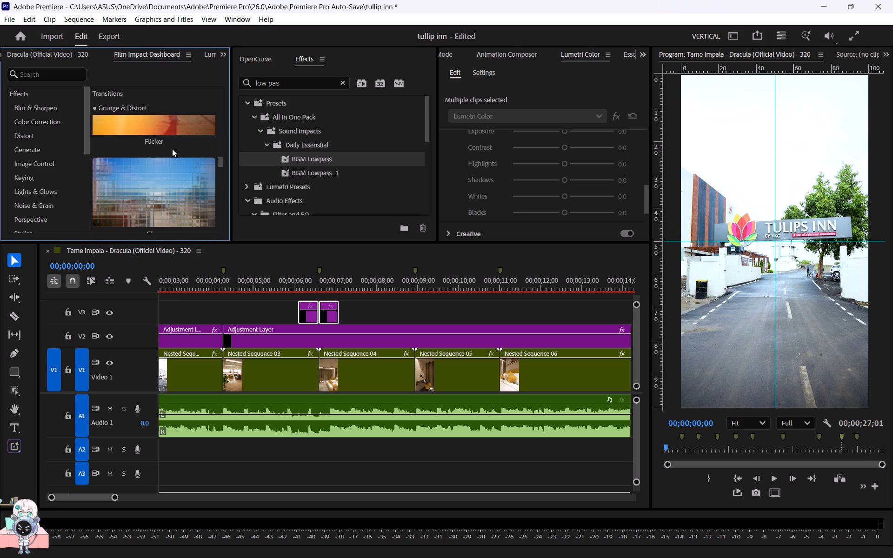
{"action": "scroll", "coordinate": [172, 149], "scroll_direction": "down", "scroll_amount": 3}
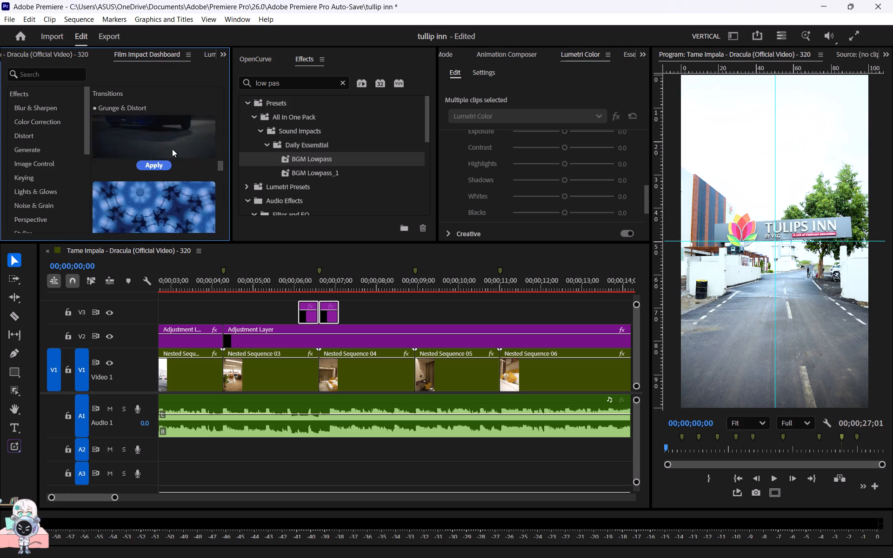
{"action": "scroll", "coordinate": [173, 151], "scroll_direction": "down", "scroll_amount": 2}
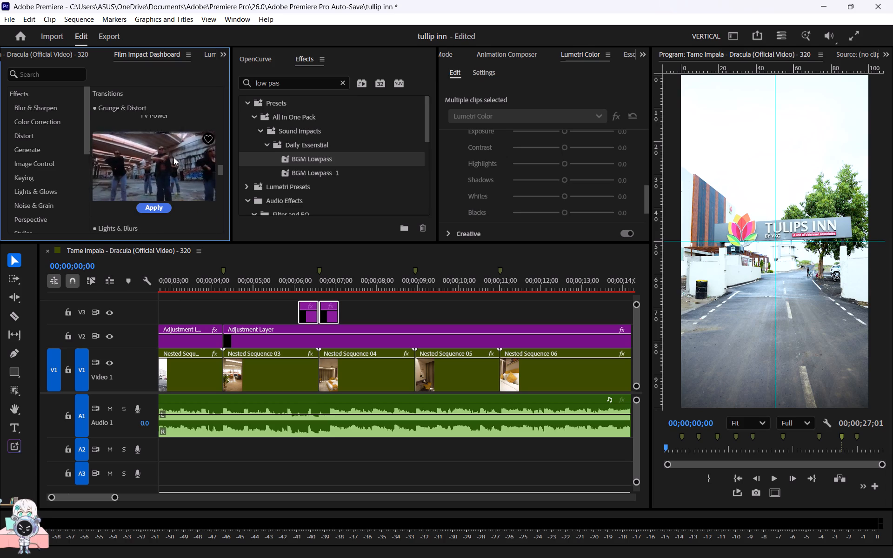
{"action": "scroll", "coordinate": [173, 157], "scroll_direction": "down", "scroll_amount": 2}
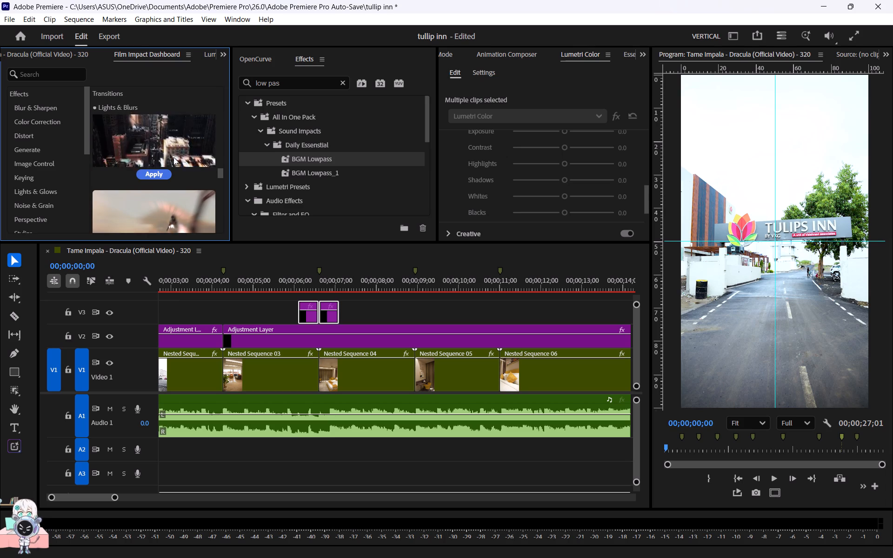
{"action": "scroll", "coordinate": [173, 157], "scroll_direction": "down", "scroll_amount": 2}
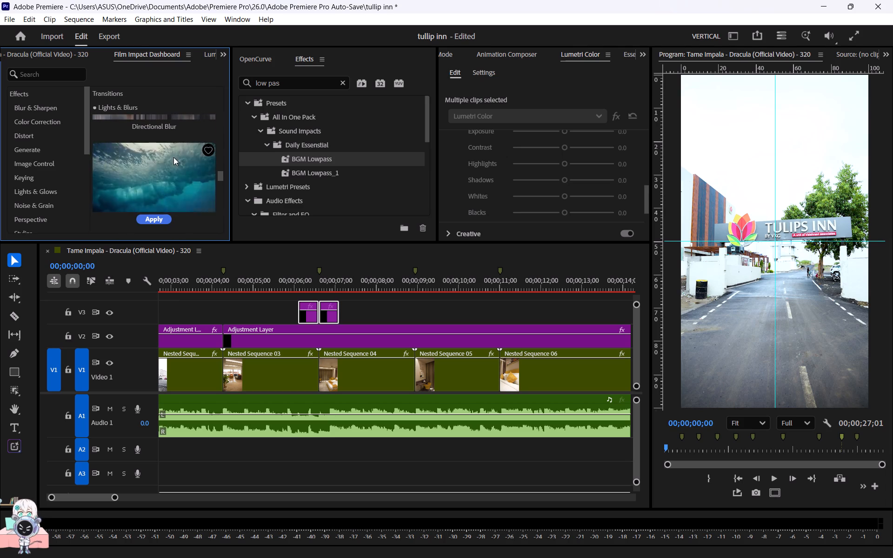
{"action": "scroll", "coordinate": [173, 157], "scroll_direction": "up", "scroll_amount": 1}
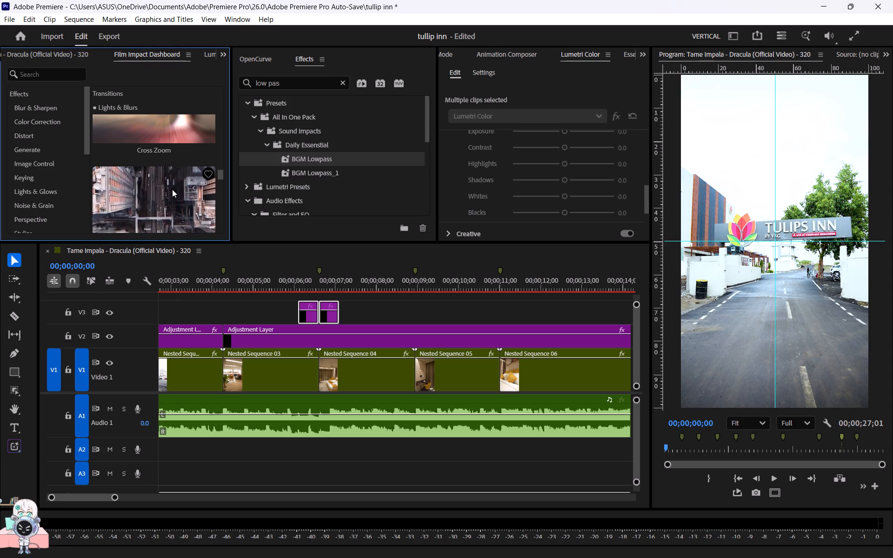
{"action": "scroll", "coordinate": [172, 189], "scroll_direction": "down", "scroll_amount": 1}
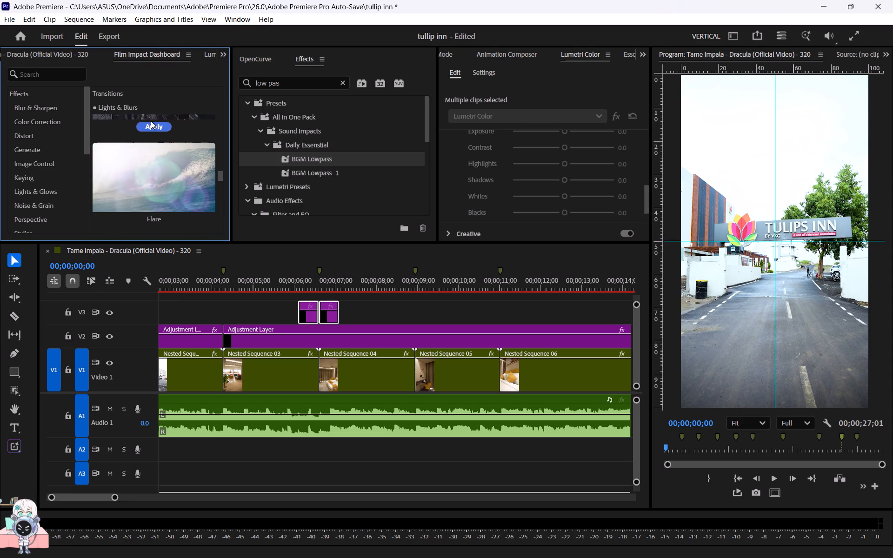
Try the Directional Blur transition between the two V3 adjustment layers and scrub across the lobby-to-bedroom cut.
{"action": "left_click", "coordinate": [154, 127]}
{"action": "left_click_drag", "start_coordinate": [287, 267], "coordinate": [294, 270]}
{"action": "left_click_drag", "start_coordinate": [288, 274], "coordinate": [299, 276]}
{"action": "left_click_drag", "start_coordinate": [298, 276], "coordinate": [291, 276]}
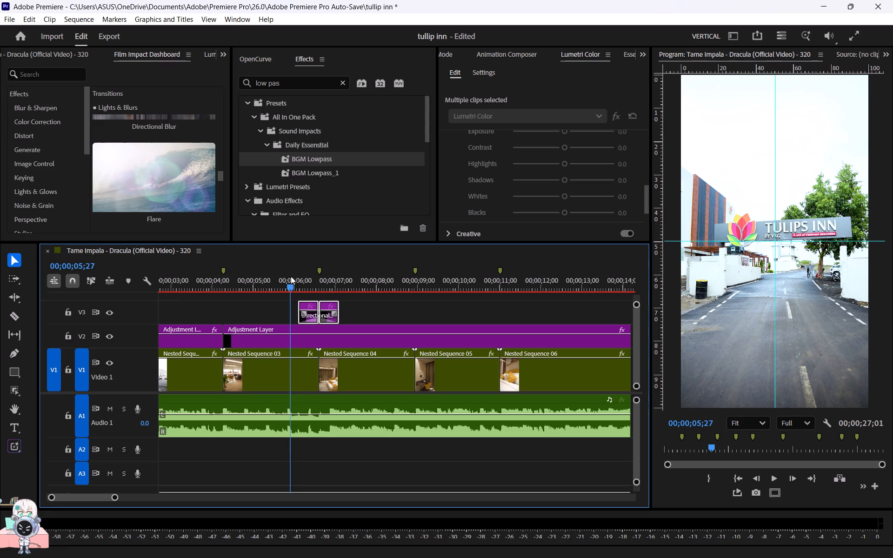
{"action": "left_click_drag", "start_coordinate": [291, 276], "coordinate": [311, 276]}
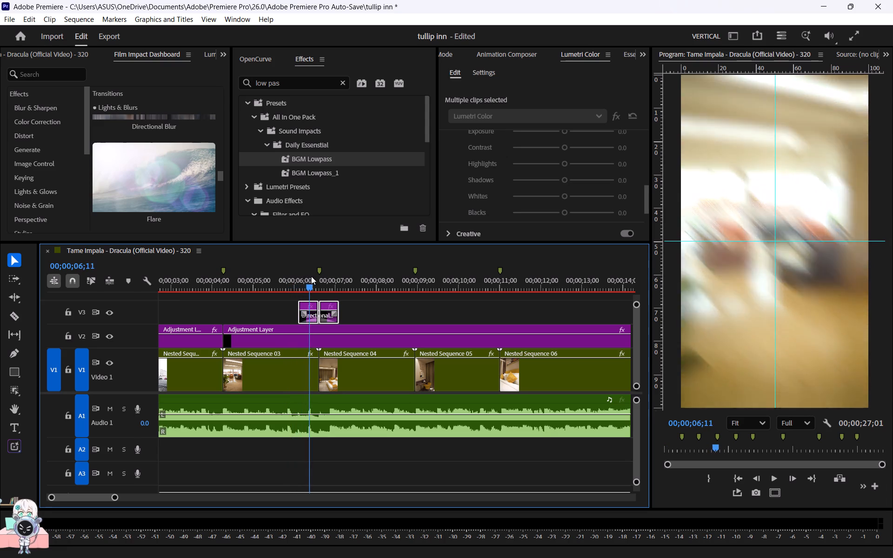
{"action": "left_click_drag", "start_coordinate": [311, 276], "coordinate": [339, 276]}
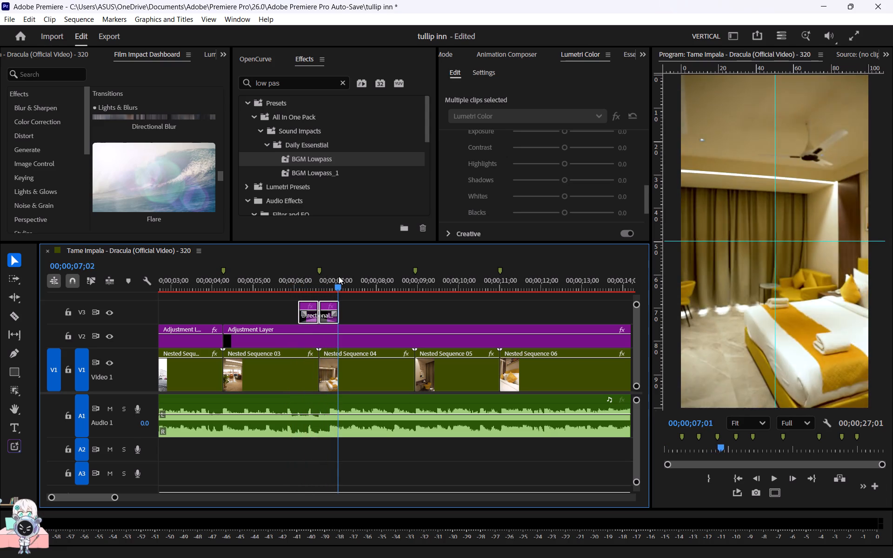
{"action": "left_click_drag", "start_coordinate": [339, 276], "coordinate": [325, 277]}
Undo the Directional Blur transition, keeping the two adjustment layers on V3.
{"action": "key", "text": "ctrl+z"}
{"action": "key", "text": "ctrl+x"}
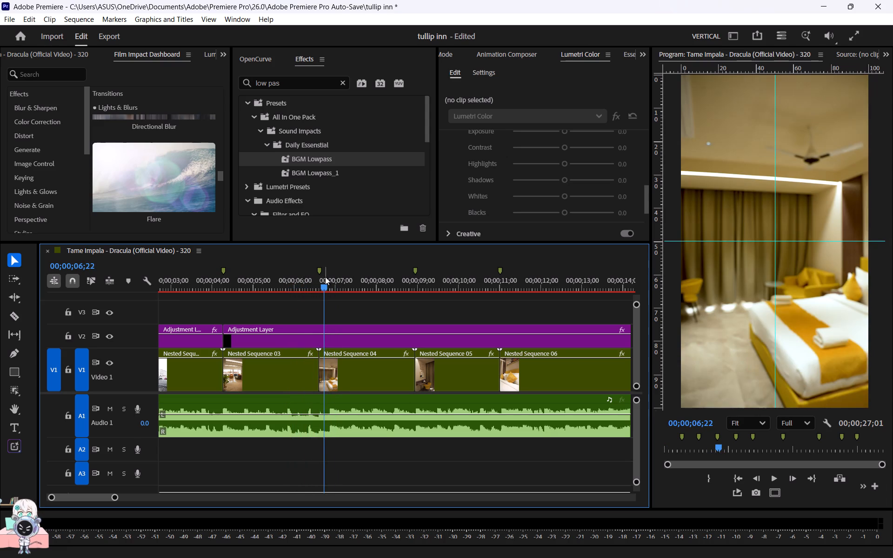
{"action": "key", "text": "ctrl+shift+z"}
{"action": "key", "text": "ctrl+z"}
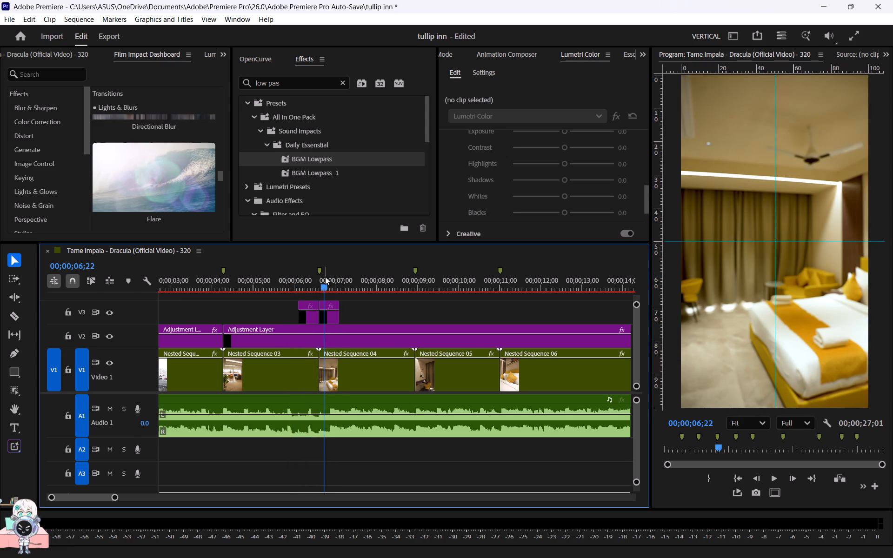
Apply the Film Impact Flash transition between the two short adjustment layers on V3.
{"action": "left_click_drag", "start_coordinate": [357, 307], "coordinate": [347, 307]}
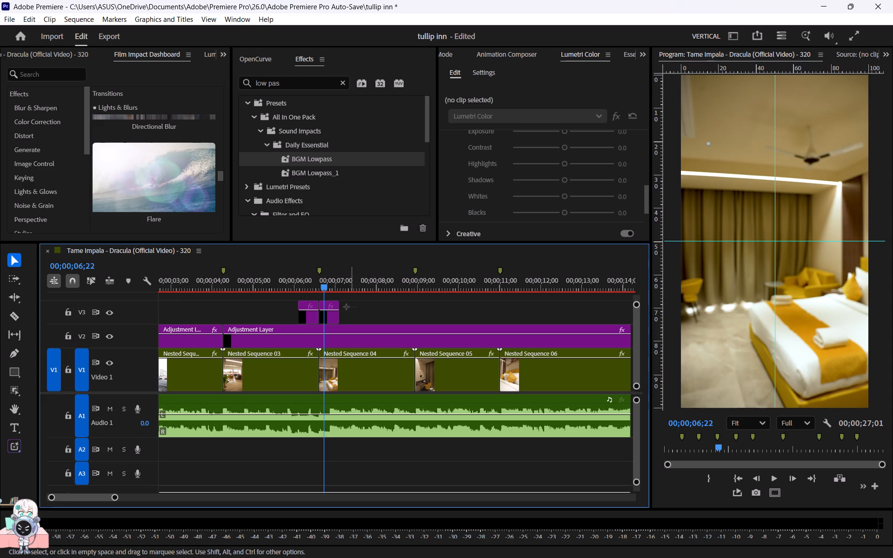
{"action": "left_click_drag", "start_coordinate": [347, 307], "coordinate": [286, 308]}
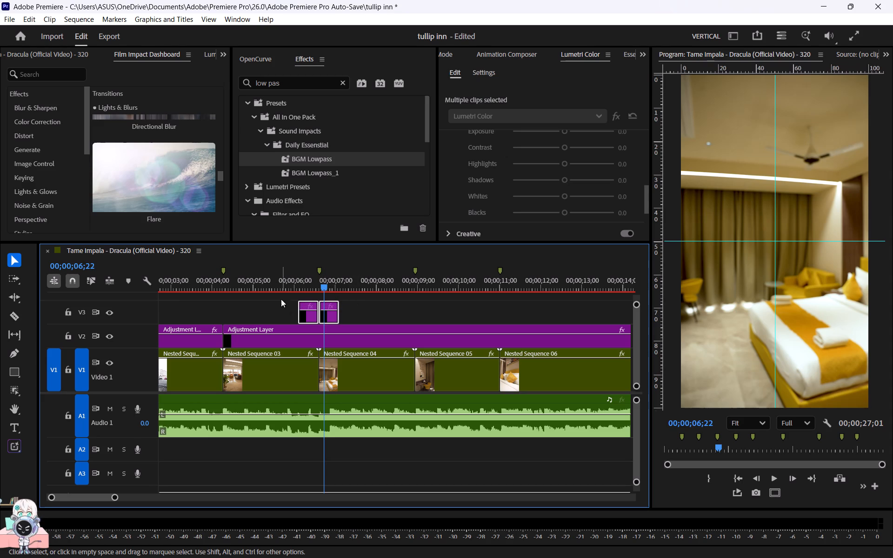
{"action": "scroll", "coordinate": [193, 195], "scroll_direction": "down", "scroll_amount": 2}
{"action": "scroll", "coordinate": [193, 195], "scroll_direction": "up", "scroll_amount": 1}
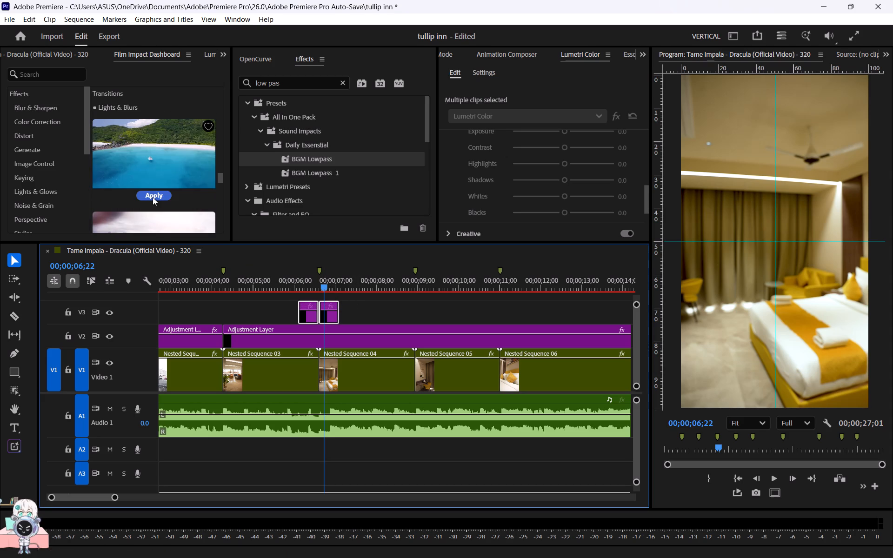
{"action": "left_click", "coordinate": [152, 196]}
Play across the lobby-to-bedroom cut to check the Flash transition, replaying it from the exterior shots.
{"action": "left_click", "coordinate": [308, 282]}
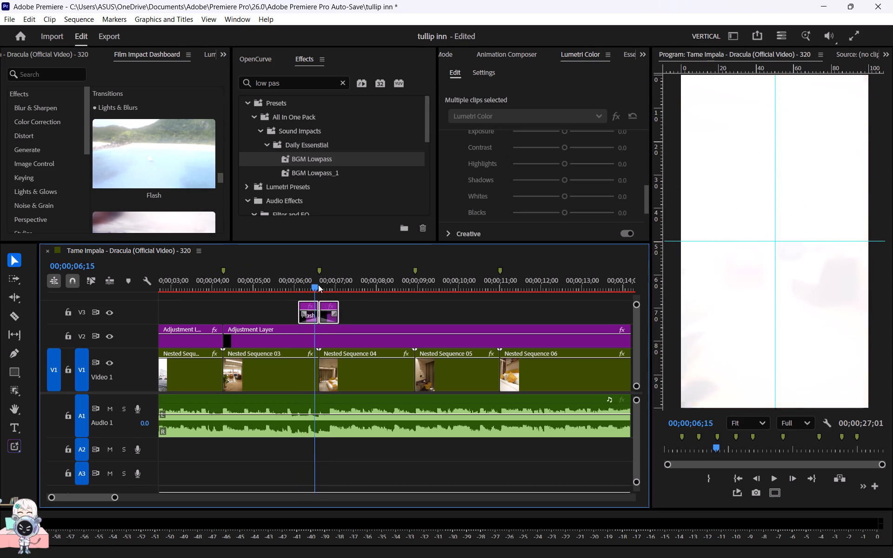
{"action": "scroll", "coordinate": [321, 332], "scroll_direction": "up", "scroll_amount": 9}
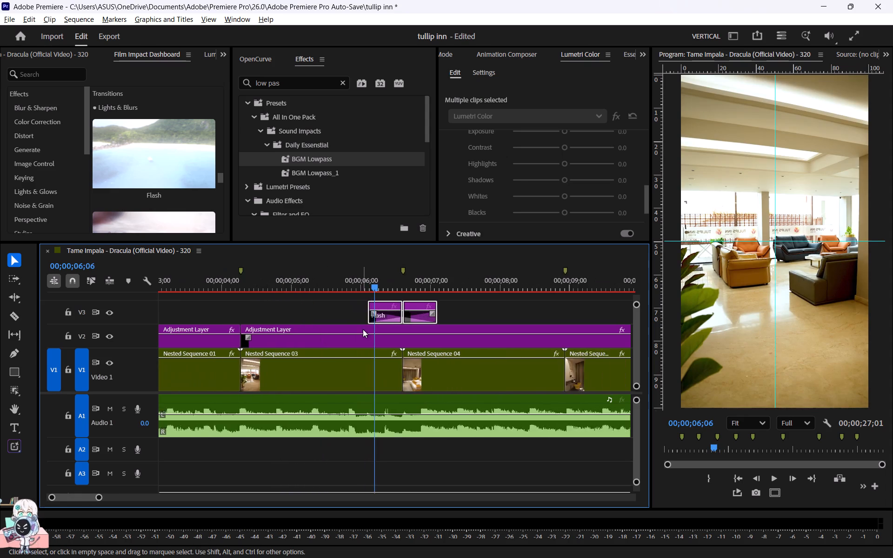
{"action": "scroll", "coordinate": [363, 329], "scroll_direction": "up", "scroll_amount": 7}
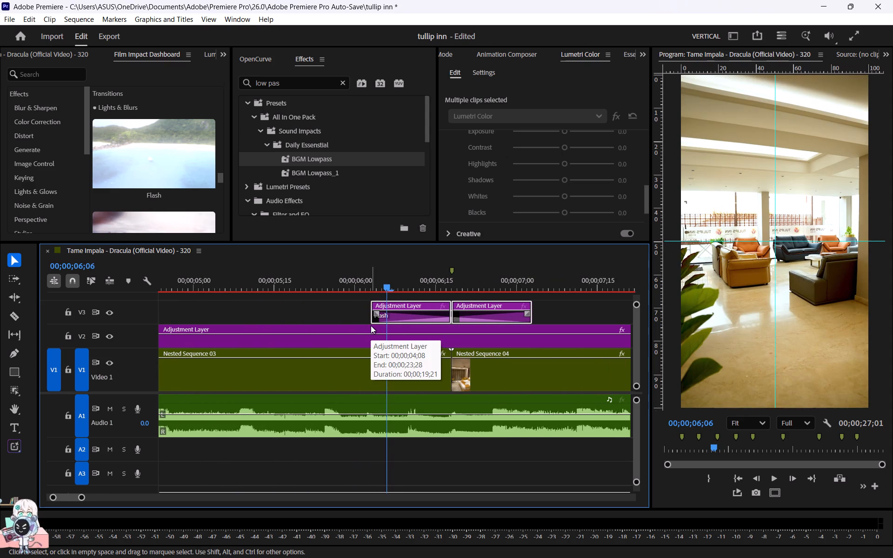
{"action": "key", "text": "space"}
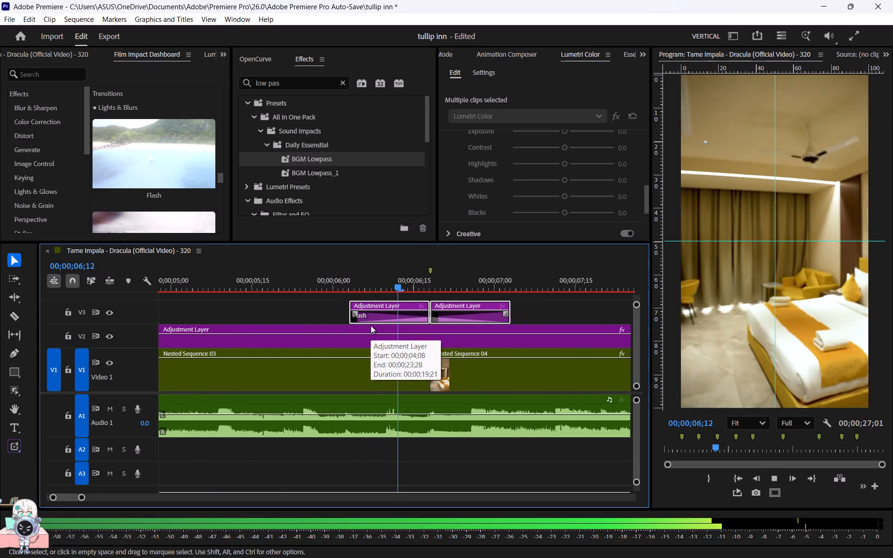
{"action": "scroll", "coordinate": [371, 325], "scroll_direction": "down", "scroll_amount": 20, "text": "alt"}
{"action": "scroll", "coordinate": [371, 325], "scroll_direction": "down", "scroll_amount": 1, "text": "alt"}
{"action": "key", "text": "space"}
{"action": "left_click_drag", "start_coordinate": [274, 284], "coordinate": [207, 295]}
{"action": "left_click", "coordinate": [225, 303]}
{"action": "key", "text": "space"}
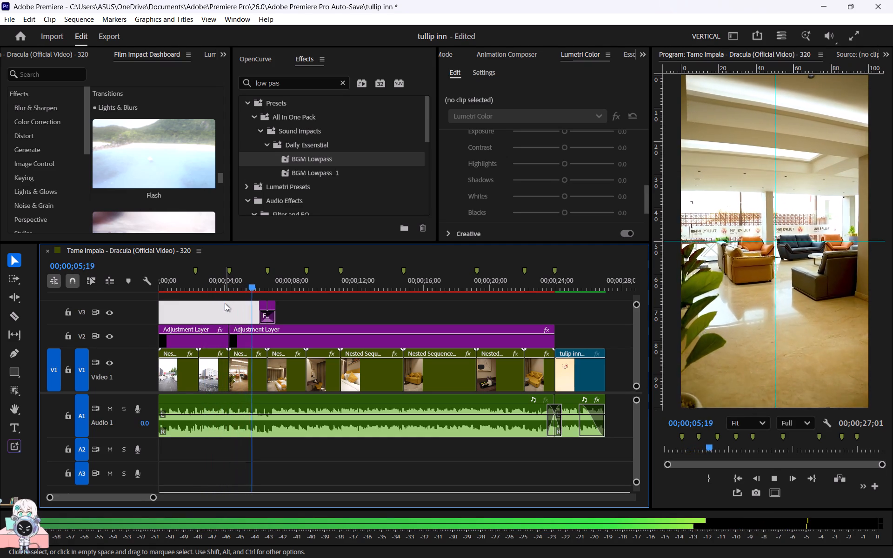
Scrub closely across the lobby-to-bedroom cut to check how the Flash transition looks on both sides.
{"action": "key", "text": "space"}
{"action": "scroll", "coordinate": [238, 309], "scroll_direction": "up", "scroll_amount": 5, "text": "alt"}
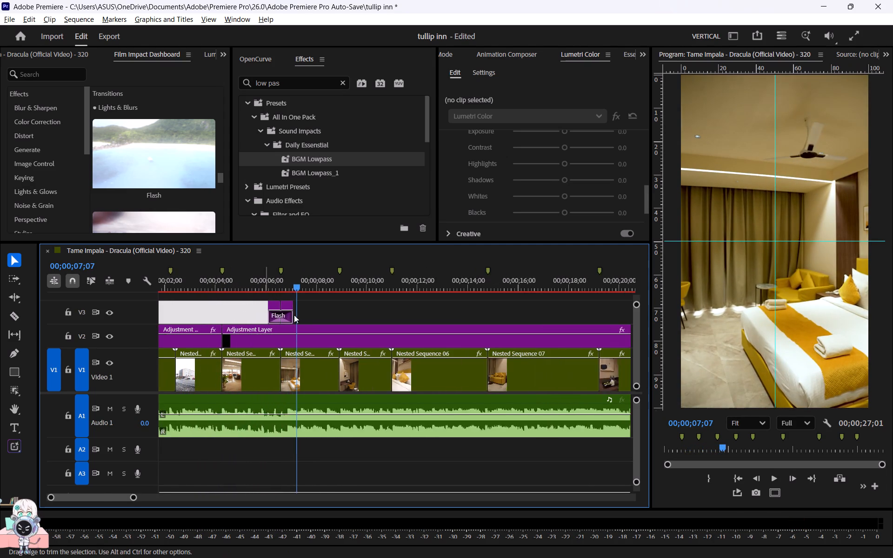
{"action": "scroll", "coordinate": [294, 315], "scroll_direction": "up", "scroll_amount": 20, "text": "alt"}
{"action": "scroll", "coordinate": [294, 315], "scroll_direction": "up", "scroll_amount": 1, "text": "alt"}
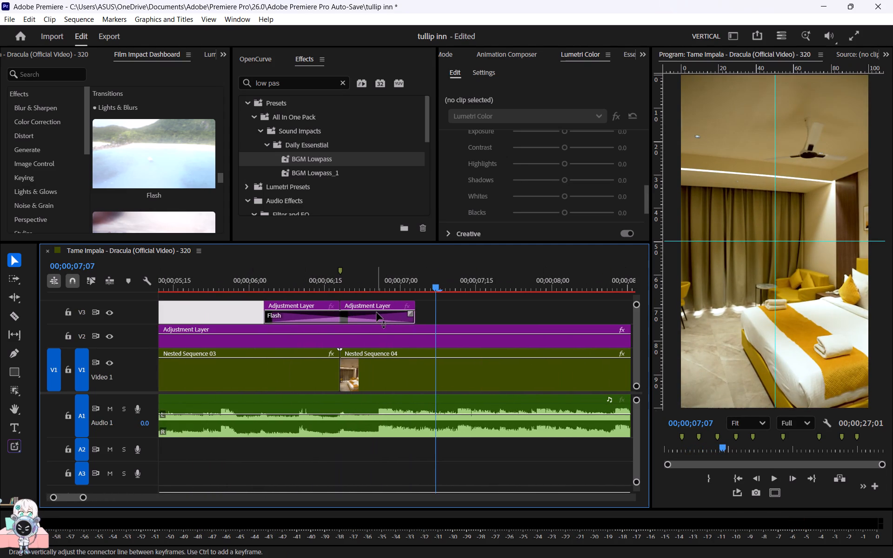
{"action": "left_click", "coordinate": [387, 315]}
{"action": "left_click_drag", "start_coordinate": [378, 286], "coordinate": [342, 288]}
{"action": "left_click_drag", "start_coordinate": [338, 282], "coordinate": [337, 282]}
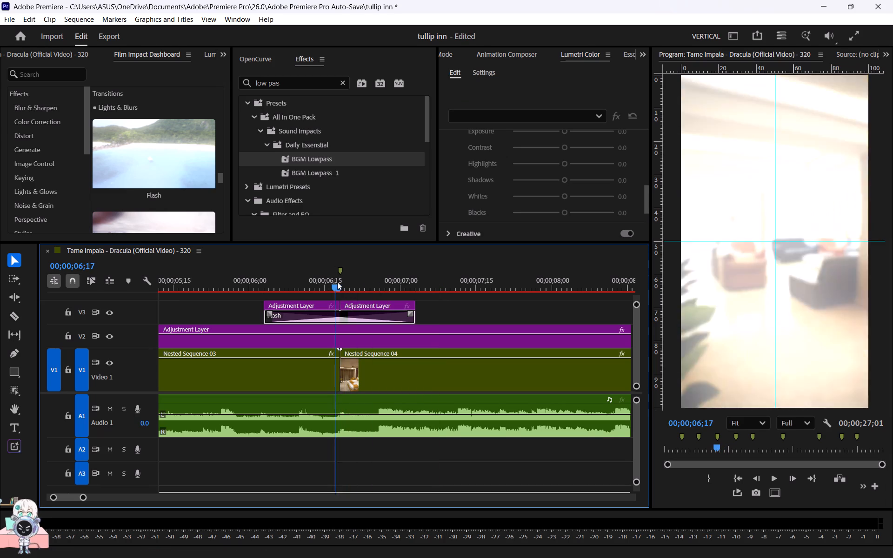
{"action": "left_click_drag", "start_coordinate": [337, 282], "coordinate": [320, 282]}
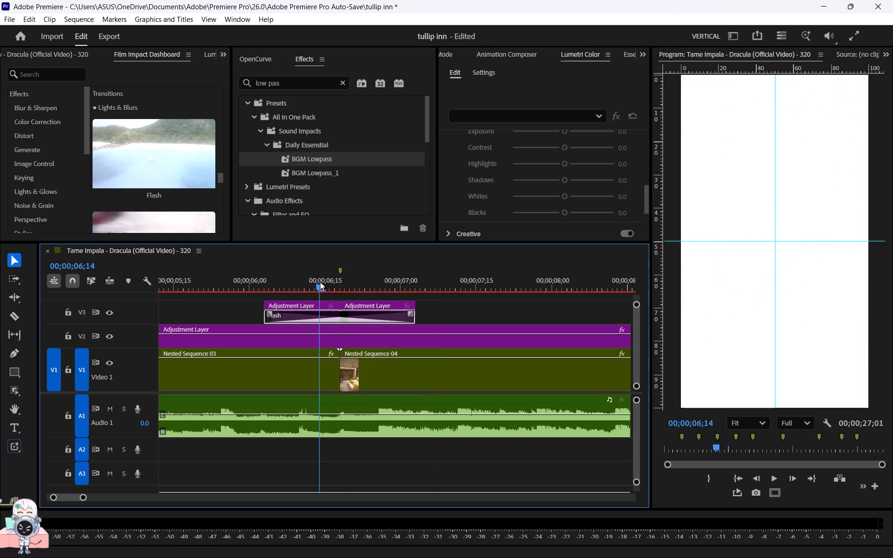
{"action": "left_click_drag", "start_coordinate": [320, 282], "coordinate": [320, 282]}
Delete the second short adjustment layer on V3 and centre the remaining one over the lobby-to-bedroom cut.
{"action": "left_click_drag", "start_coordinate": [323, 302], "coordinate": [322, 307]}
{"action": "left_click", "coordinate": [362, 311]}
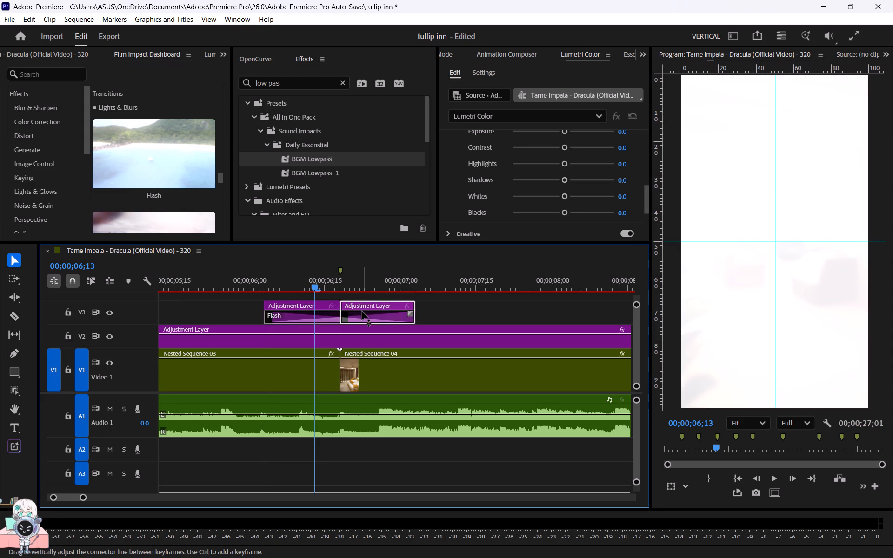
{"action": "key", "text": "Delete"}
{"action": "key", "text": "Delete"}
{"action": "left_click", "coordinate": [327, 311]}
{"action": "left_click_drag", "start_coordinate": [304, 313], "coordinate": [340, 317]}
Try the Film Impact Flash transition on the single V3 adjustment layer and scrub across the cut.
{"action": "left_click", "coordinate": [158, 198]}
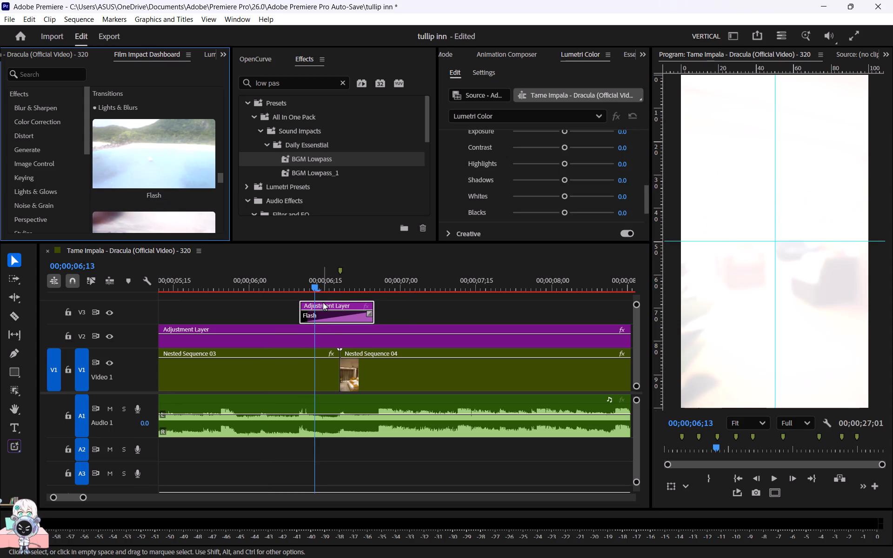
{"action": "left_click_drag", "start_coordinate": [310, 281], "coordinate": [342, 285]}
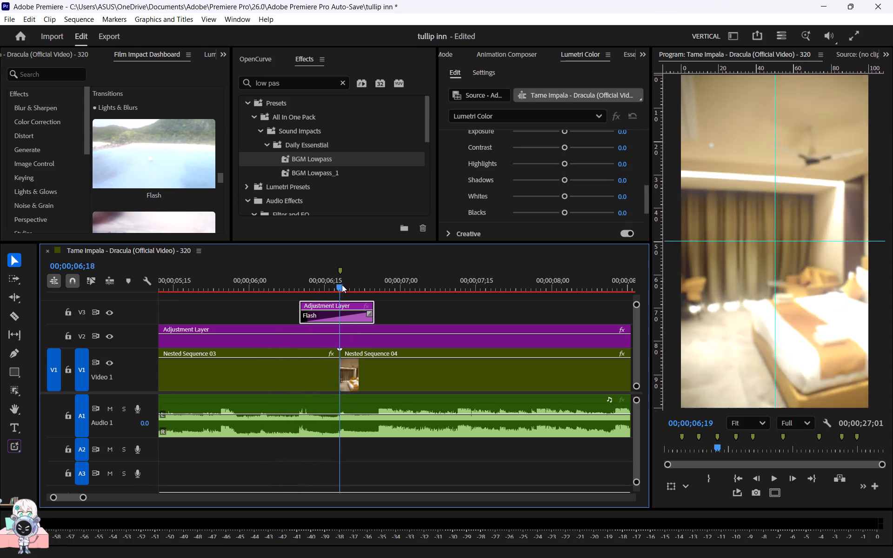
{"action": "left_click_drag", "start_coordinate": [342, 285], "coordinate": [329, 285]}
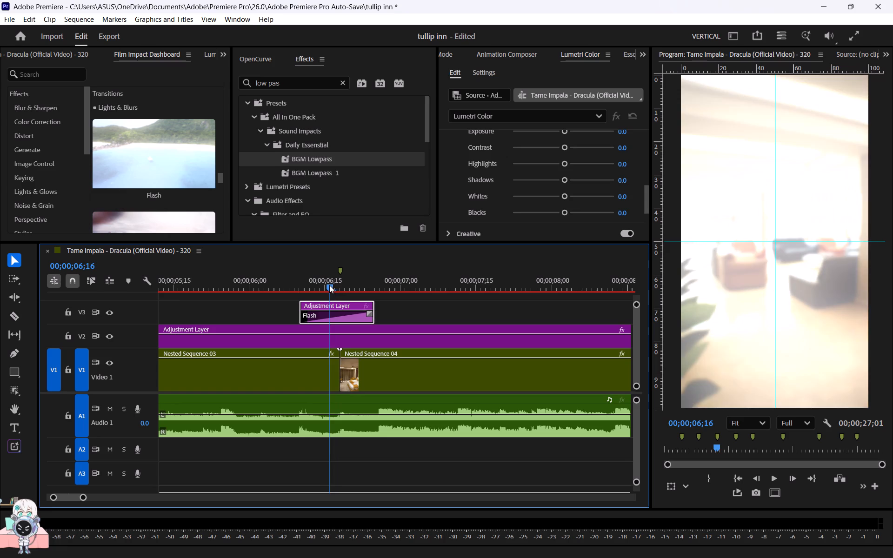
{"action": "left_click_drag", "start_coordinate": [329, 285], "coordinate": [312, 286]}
Restore two abutting V3 adjustment layers without Flash by moving the single layer before the lobby-to-bedroom cut and duplicating it after the cut.
{"action": "left_click", "coordinate": [320, 305]}
{"action": "left_click_drag", "start_coordinate": [367, 314], "coordinate": [358, 314]}
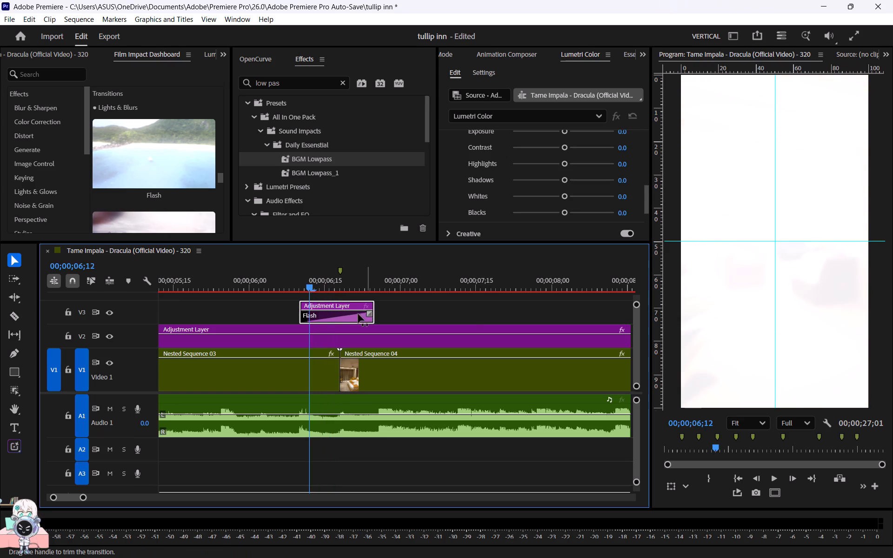
{"action": "left_click_drag", "start_coordinate": [358, 314], "coordinate": [284, 314]}
{"action": "left_click_drag", "start_coordinate": [340, 321], "coordinate": [306, 321]}
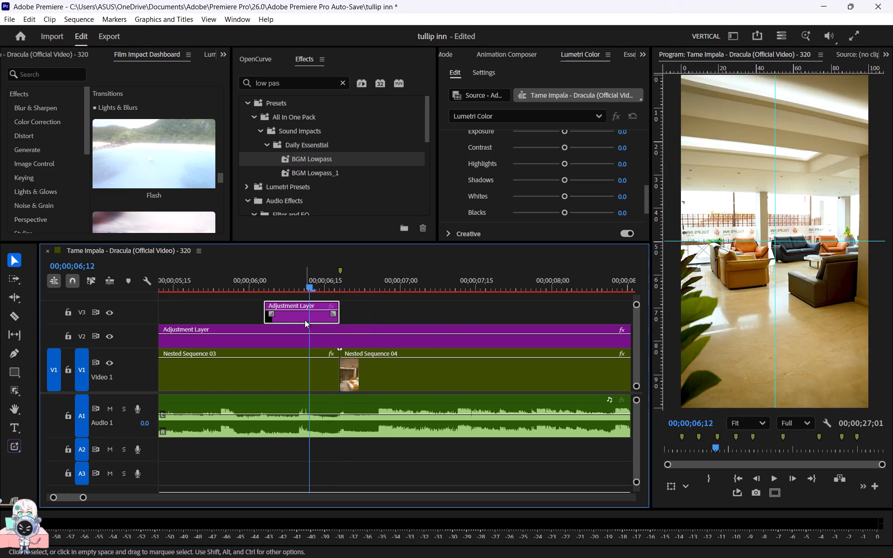
{"action": "left_click_drag", "start_coordinate": [305, 320], "coordinate": [376, 319]}
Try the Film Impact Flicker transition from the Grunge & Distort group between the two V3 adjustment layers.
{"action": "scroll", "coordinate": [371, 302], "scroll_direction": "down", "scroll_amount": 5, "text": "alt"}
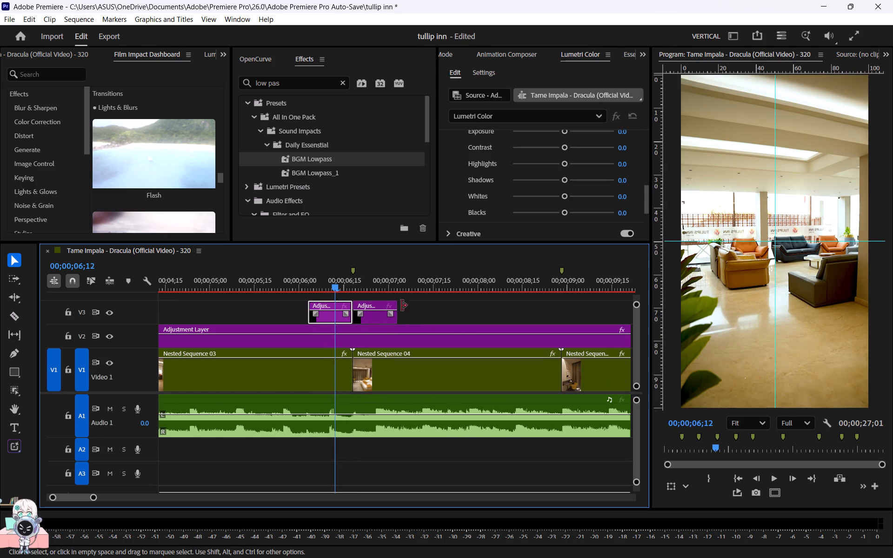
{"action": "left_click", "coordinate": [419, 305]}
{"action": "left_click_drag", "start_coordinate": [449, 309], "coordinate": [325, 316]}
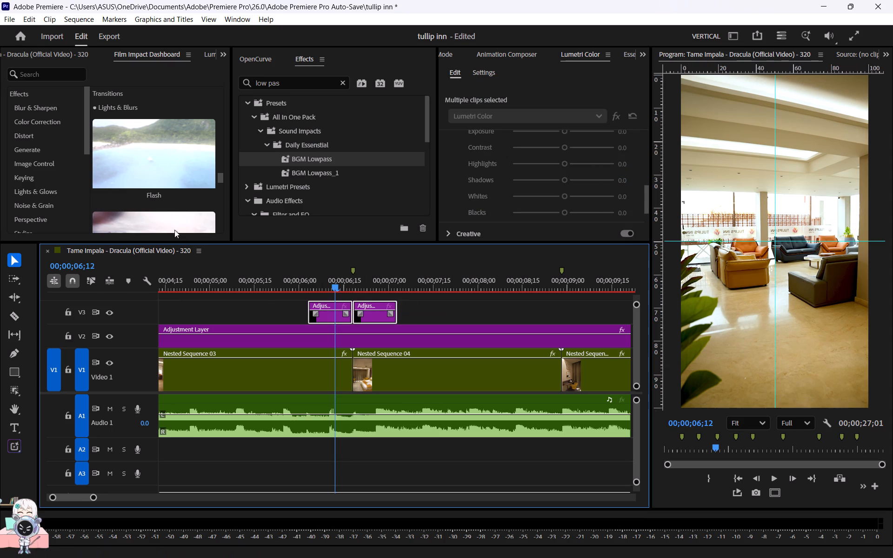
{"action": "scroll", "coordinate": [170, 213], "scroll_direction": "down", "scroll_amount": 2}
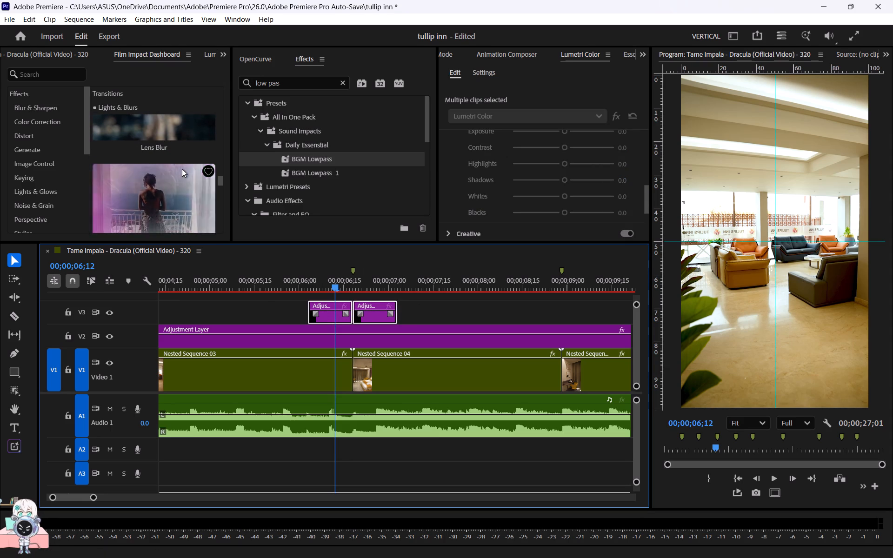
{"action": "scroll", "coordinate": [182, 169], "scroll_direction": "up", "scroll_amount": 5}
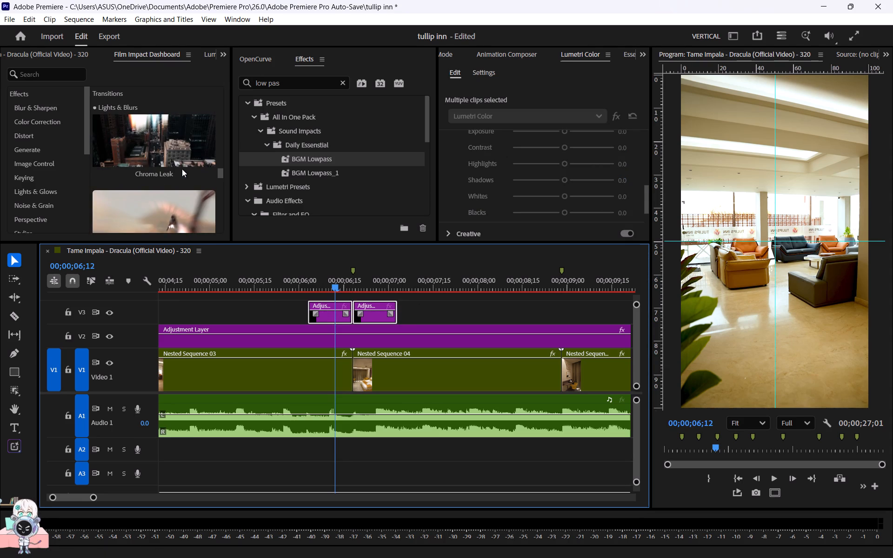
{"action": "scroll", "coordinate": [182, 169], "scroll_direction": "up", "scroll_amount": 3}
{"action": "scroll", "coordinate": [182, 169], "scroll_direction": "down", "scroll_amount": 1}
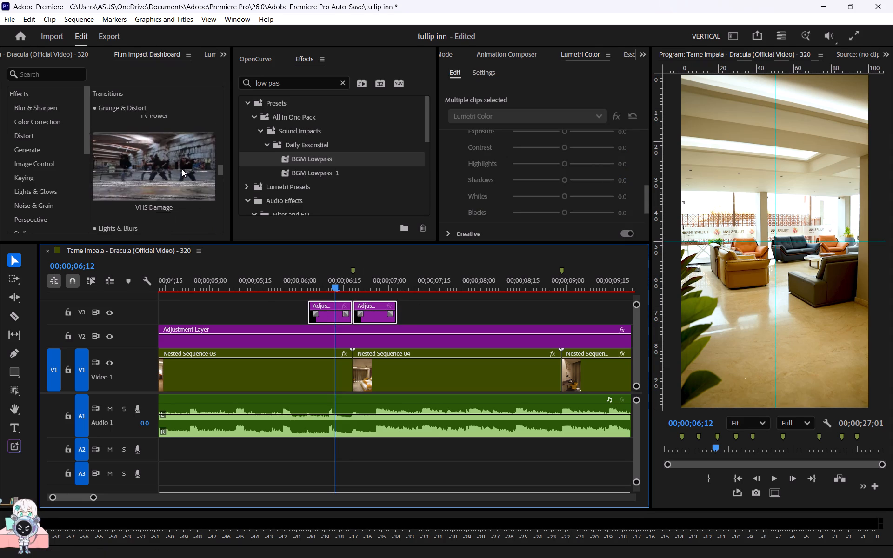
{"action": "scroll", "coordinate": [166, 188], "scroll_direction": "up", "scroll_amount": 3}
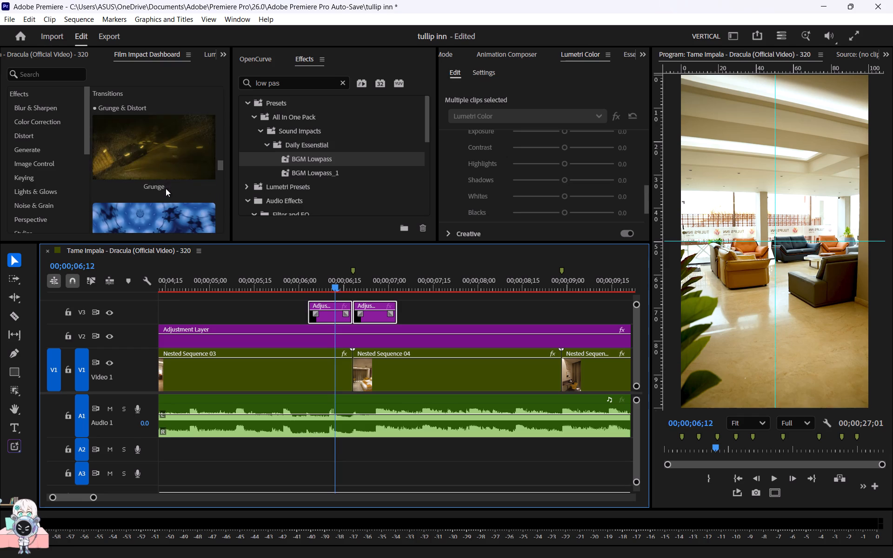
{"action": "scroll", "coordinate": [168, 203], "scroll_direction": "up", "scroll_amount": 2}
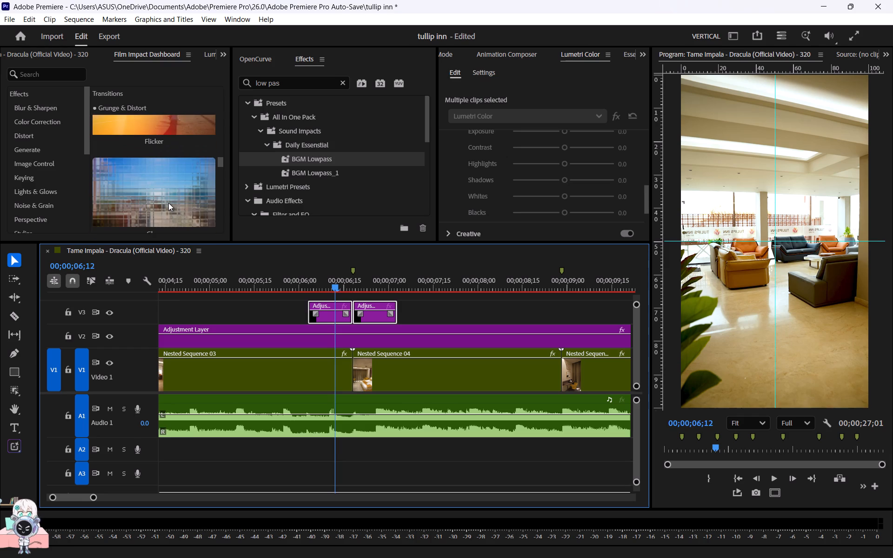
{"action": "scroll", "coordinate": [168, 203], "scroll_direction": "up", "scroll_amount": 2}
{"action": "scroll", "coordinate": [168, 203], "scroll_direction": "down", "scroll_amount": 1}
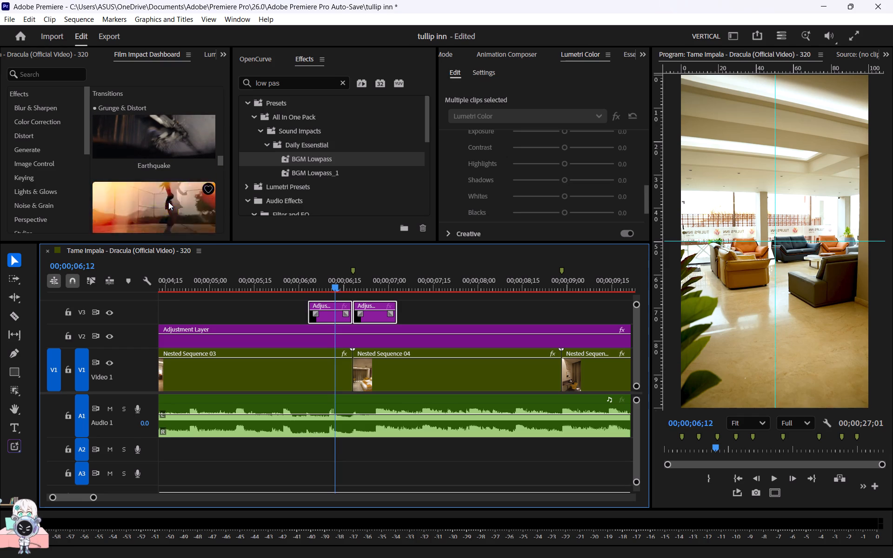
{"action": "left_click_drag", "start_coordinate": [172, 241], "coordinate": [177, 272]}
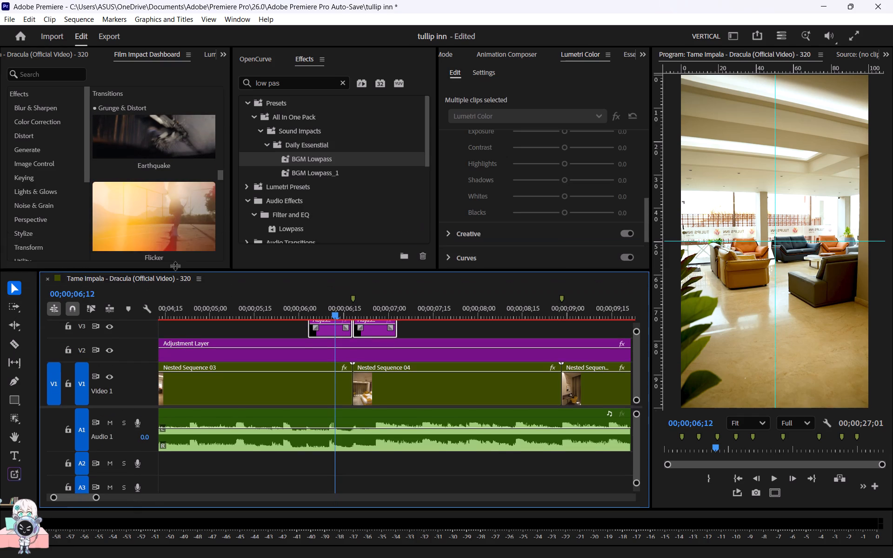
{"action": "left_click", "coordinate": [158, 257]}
Scrub across the lobby-to-bedroom cut to check the Flicker transition.
{"action": "left_click_drag", "start_coordinate": [325, 312], "coordinate": [310, 312]}
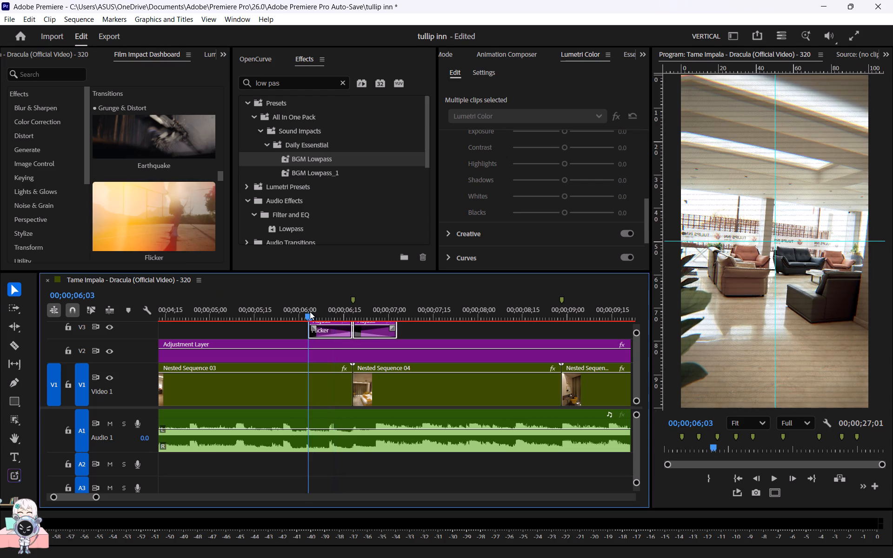
{"action": "left_click_drag", "start_coordinate": [310, 312], "coordinate": [358, 312]}
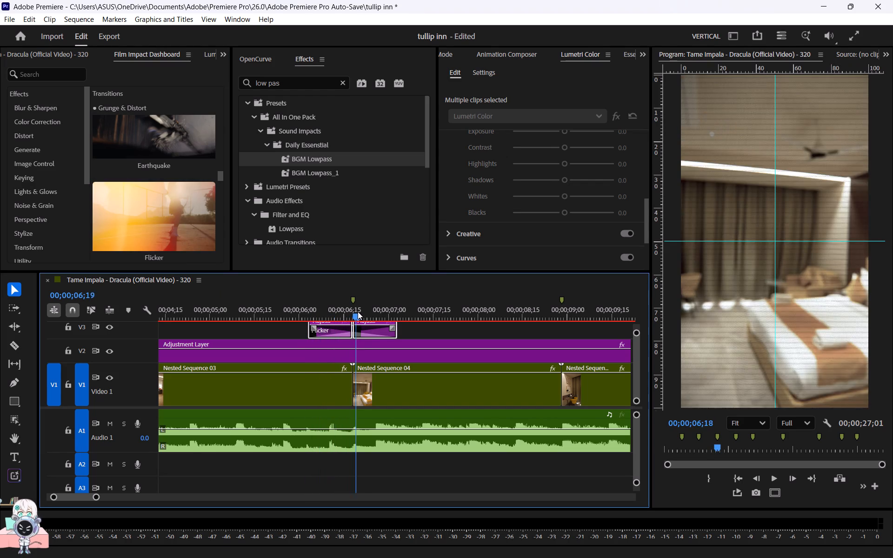
{"action": "left_click_drag", "start_coordinate": [358, 312], "coordinate": [338, 310]}
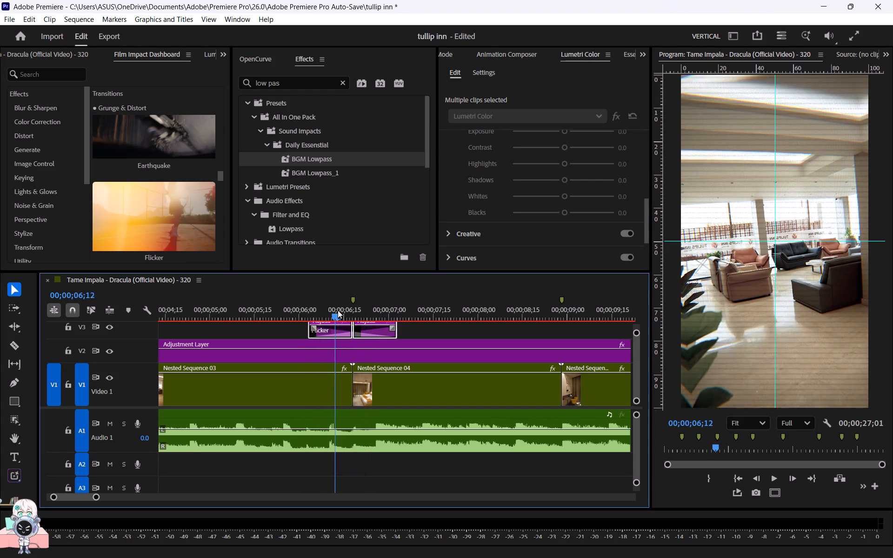
{"action": "left_click_drag", "start_coordinate": [338, 310], "coordinate": [350, 310]}
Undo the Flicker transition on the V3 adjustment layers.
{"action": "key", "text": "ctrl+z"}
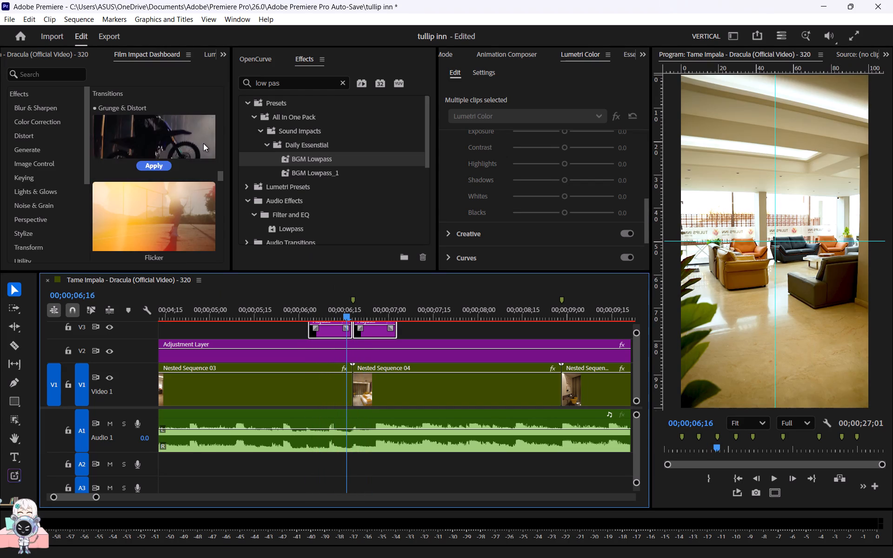
Browse the Film Impact transitions from Grunge & Distort through Wipe for one that suits the lobby-to-bedroom cut.
{"action": "scroll", "coordinate": [203, 143], "scroll_direction": "down", "scroll_amount": 2}
{"action": "scroll", "coordinate": [203, 143], "scroll_direction": "up", "scroll_amount": 1}
{"action": "scroll", "coordinate": [203, 143], "scroll_direction": "down", "scroll_amount": 1}
{"action": "scroll", "coordinate": [203, 143], "scroll_direction": "up", "scroll_amount": 3}
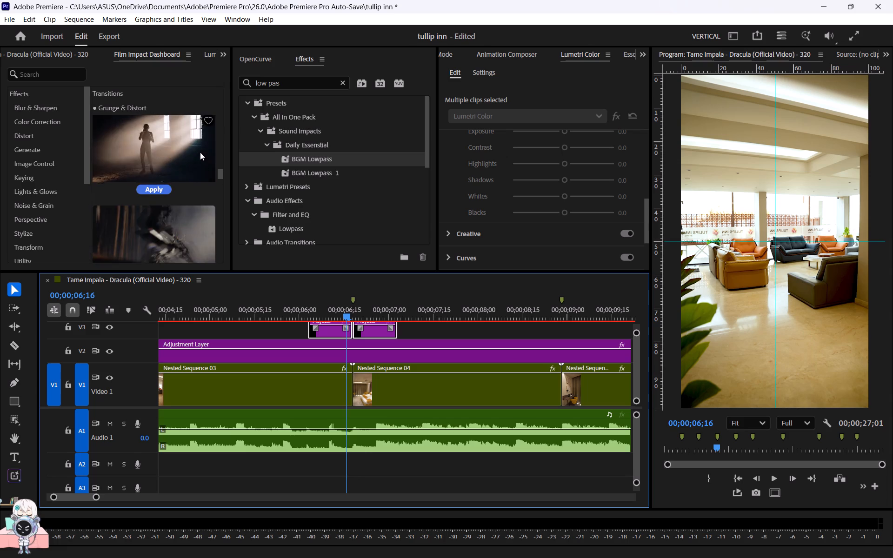
{"action": "scroll", "coordinate": [200, 152], "scroll_direction": "up", "scroll_amount": 1}
{"action": "scroll", "coordinate": [163, 180], "scroll_direction": "down", "scroll_amount": 1}
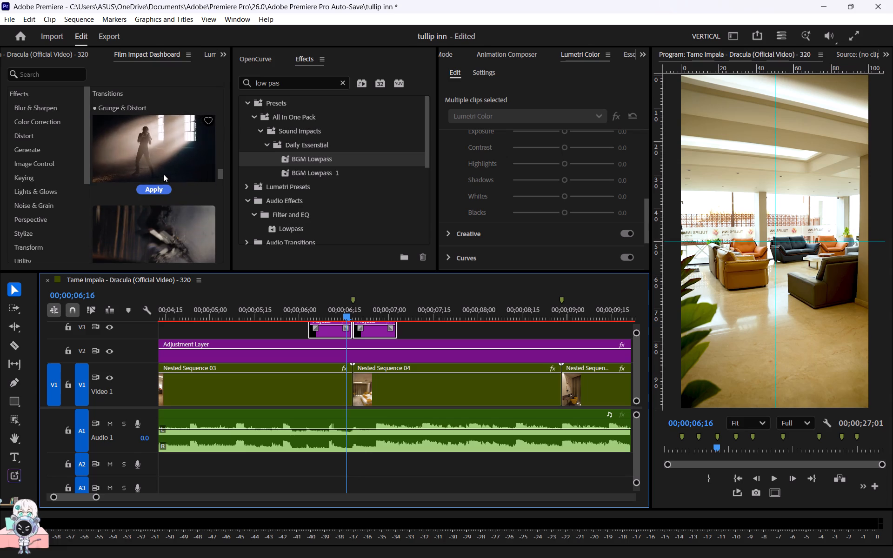
{"action": "scroll", "coordinate": [163, 174], "scroll_direction": "down", "scroll_amount": 8}
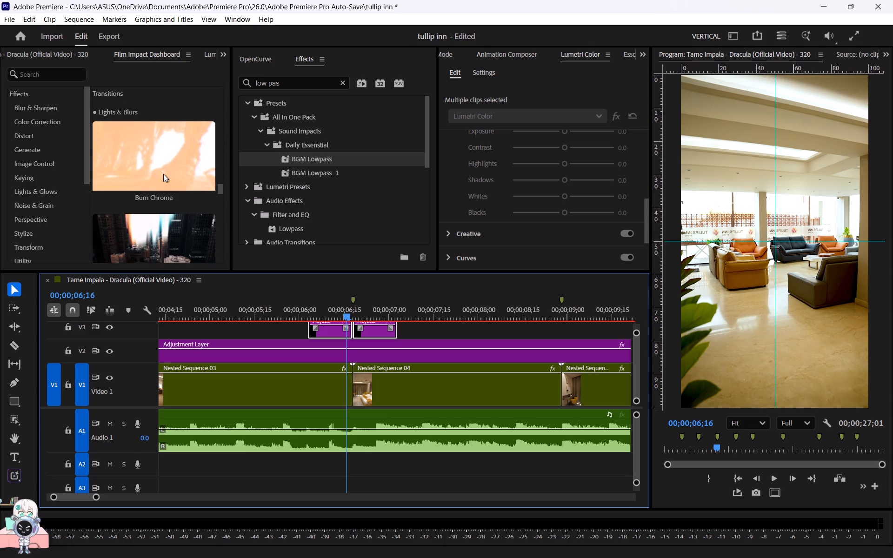
{"action": "scroll", "coordinate": [163, 174], "scroll_direction": "down", "scroll_amount": 7}
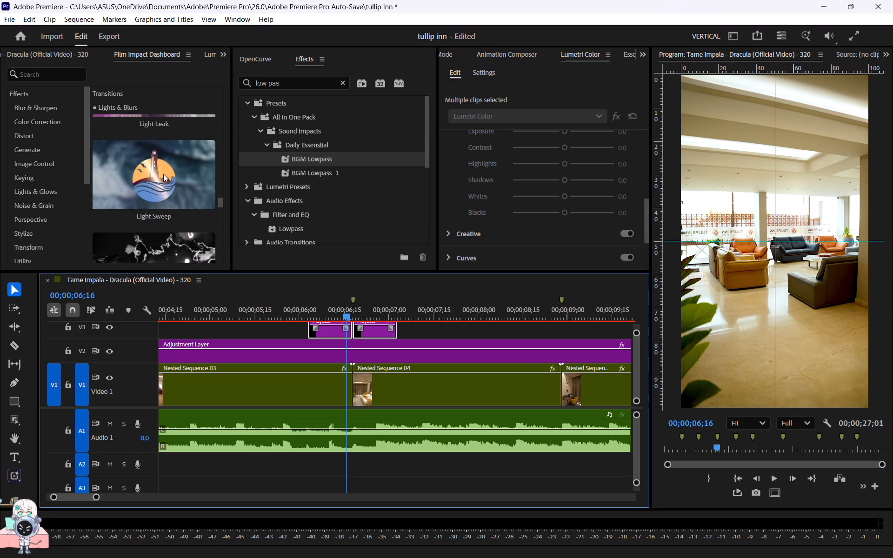
{"action": "scroll", "coordinate": [163, 174], "scroll_direction": "down", "scroll_amount": 7}
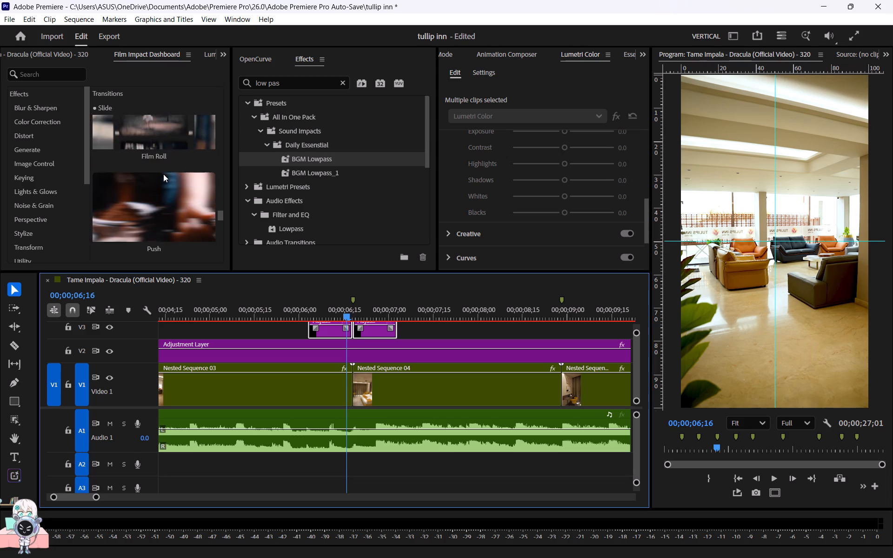
{"action": "scroll", "coordinate": [163, 174], "scroll_direction": "down", "scroll_amount": 3}
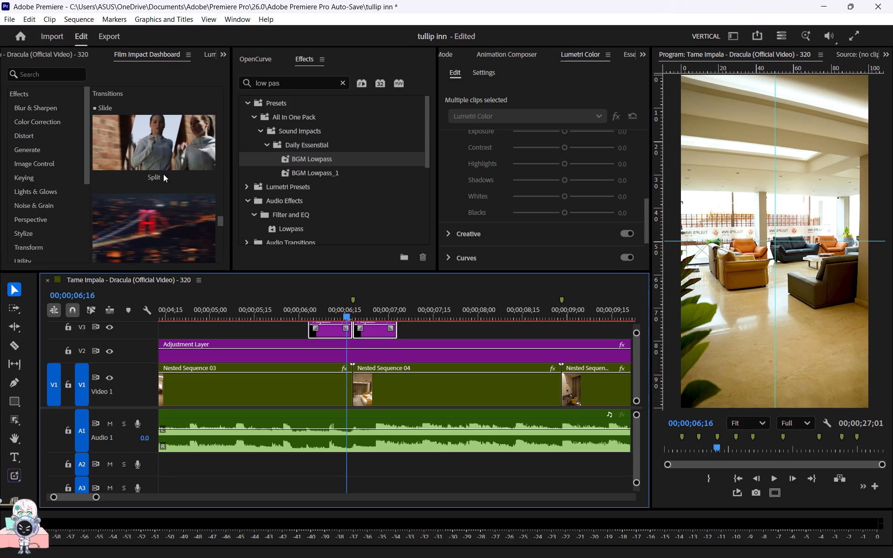
{"action": "scroll", "coordinate": [163, 174], "scroll_direction": "down", "scroll_amount": 1}
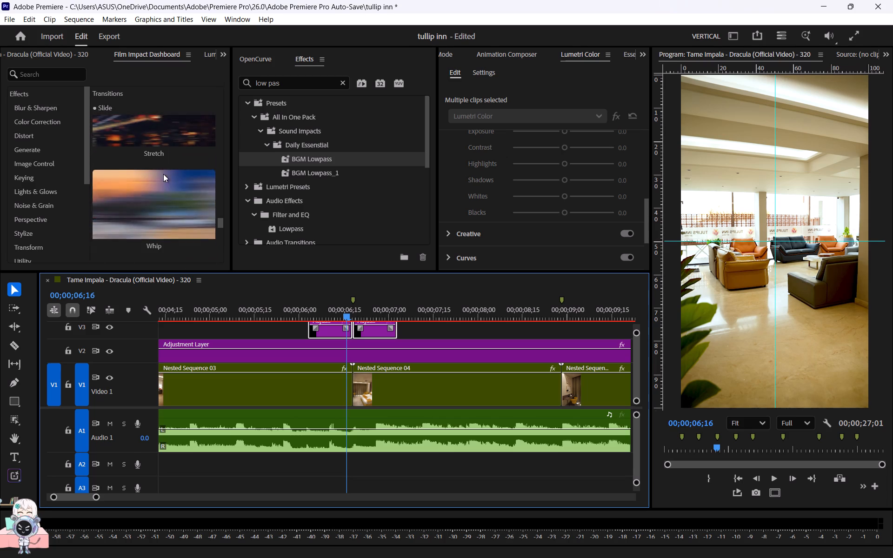
{"action": "scroll", "coordinate": [163, 174], "scroll_direction": "down", "scroll_amount": 3}
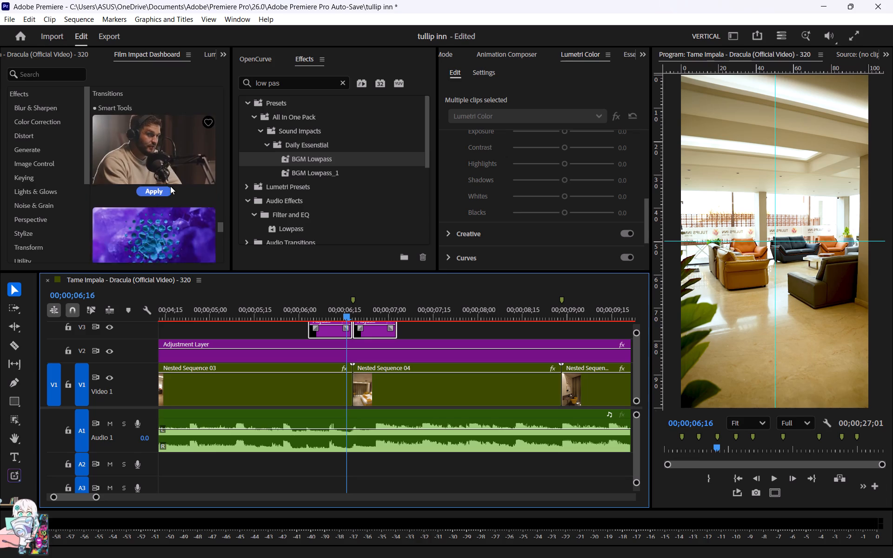
{"action": "scroll", "coordinate": [170, 186], "scroll_direction": "down", "scroll_amount": 1}
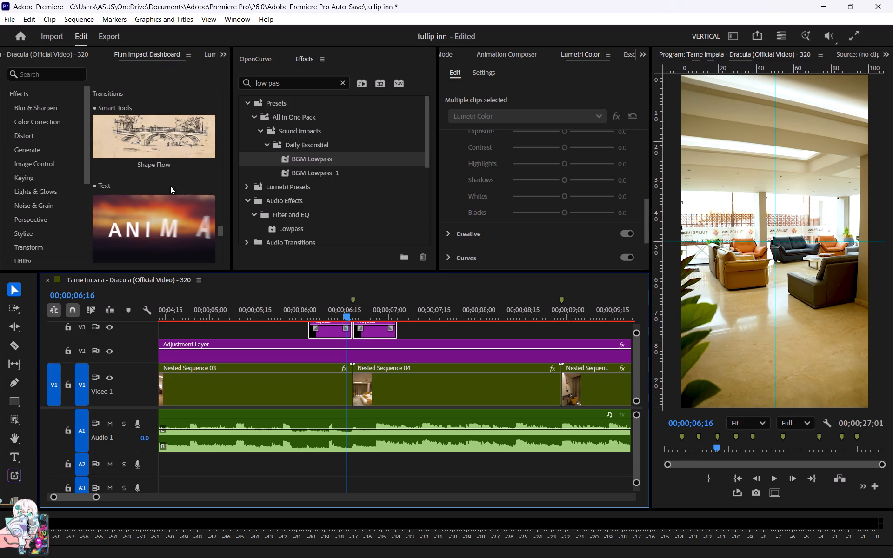
{"action": "scroll", "coordinate": [170, 186], "scroll_direction": "down", "scroll_amount": 1}
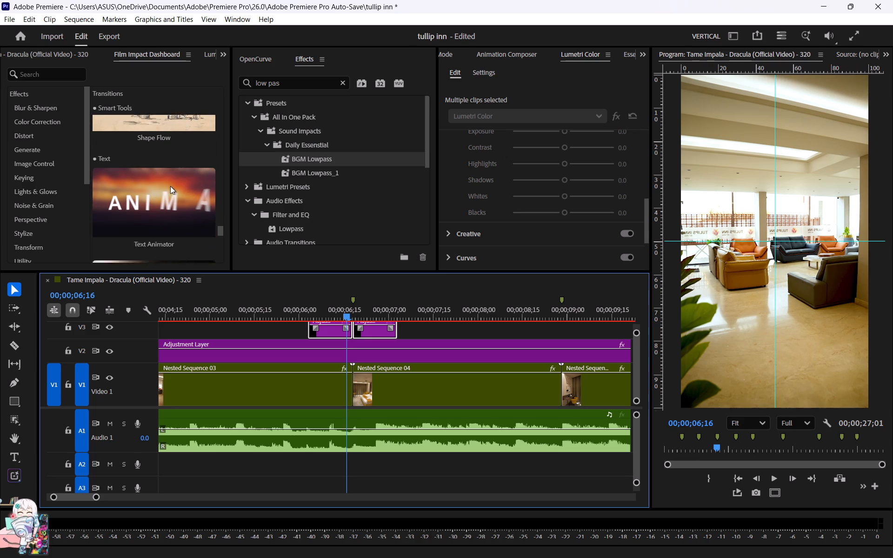
{"action": "scroll", "coordinate": [170, 186], "scroll_direction": "down", "scroll_amount": 2}
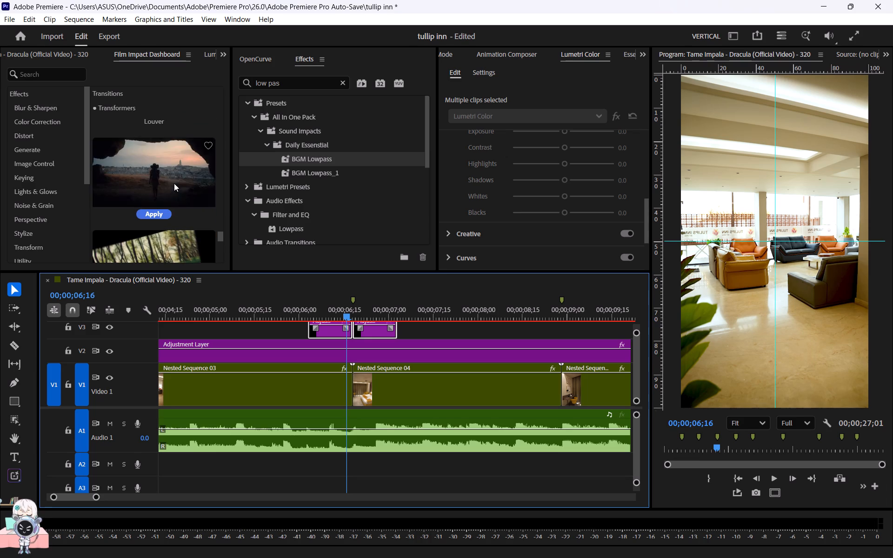
{"action": "scroll", "coordinate": [166, 190], "scroll_direction": "down", "scroll_amount": 2}
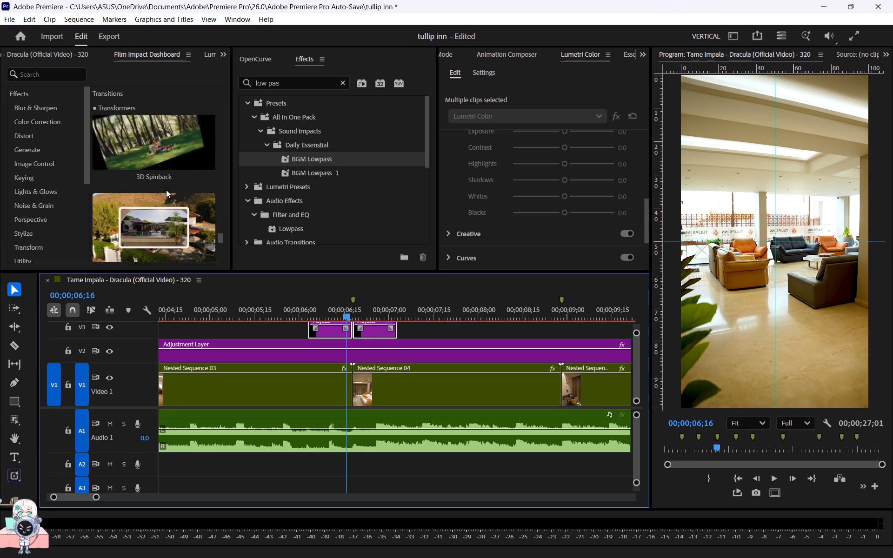
{"action": "scroll", "coordinate": [166, 190], "scroll_direction": "down", "scroll_amount": 3}
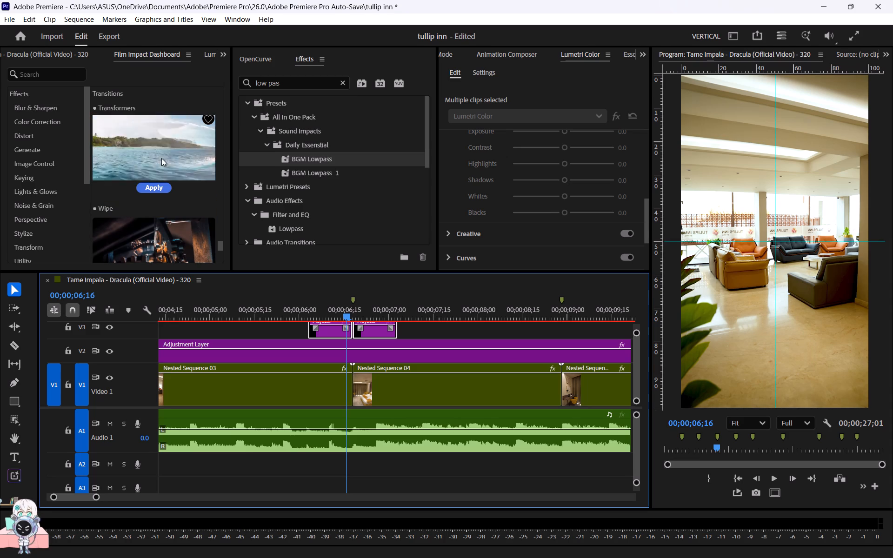
{"action": "scroll", "coordinate": [161, 159], "scroll_direction": "down", "scroll_amount": 2}
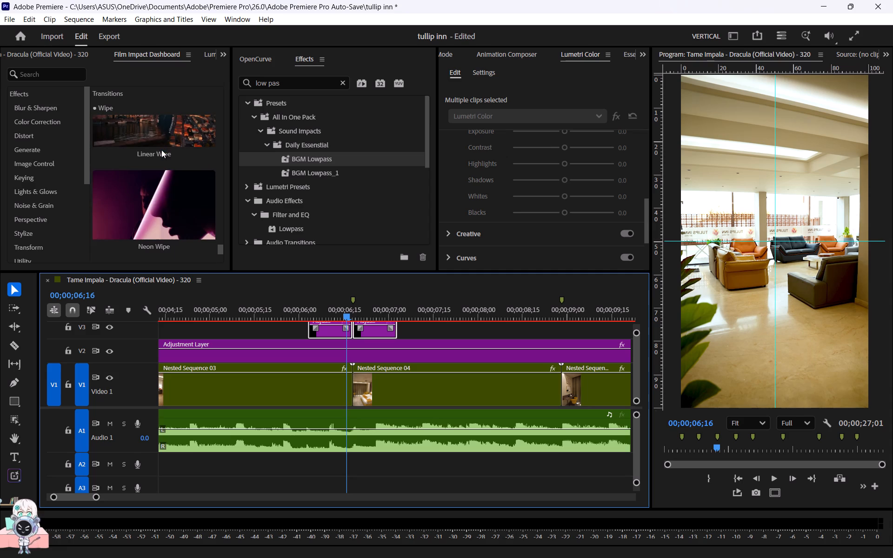
{"action": "scroll", "coordinate": [161, 151], "scroll_direction": "down", "scroll_amount": 2}
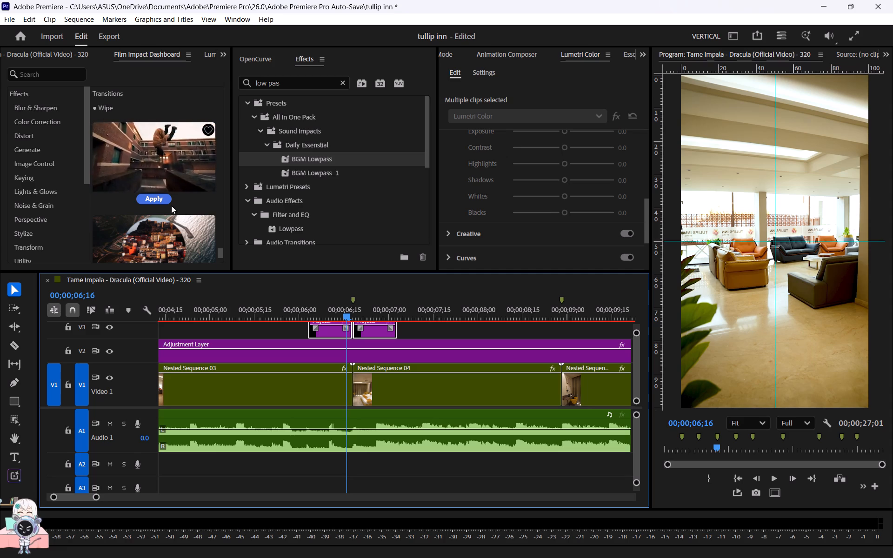
{"action": "scroll", "coordinate": [171, 206], "scroll_direction": "down", "scroll_amount": 6}
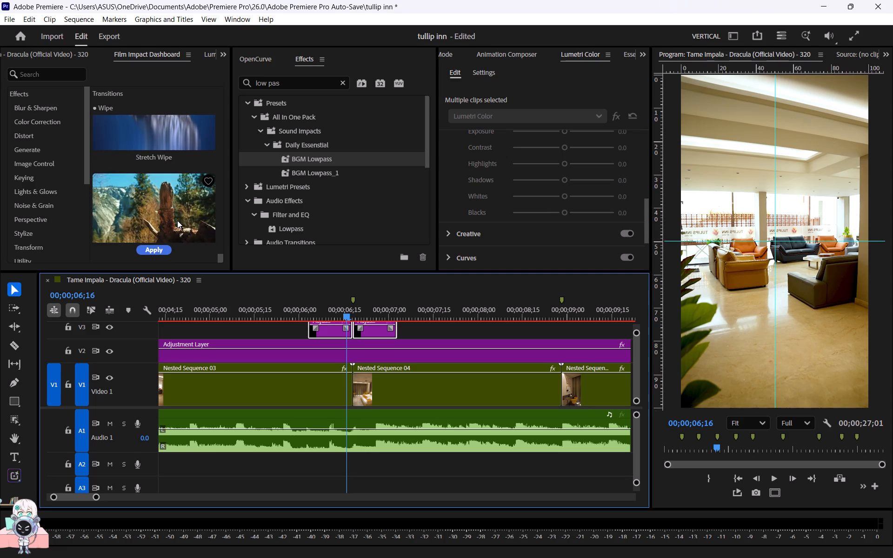
Browse the Film Impact effects in the Transform category for an alternative for the lobby-to-bedroom cut.
{"action": "scroll", "coordinate": [177, 220], "scroll_direction": "up", "scroll_amount": 17}
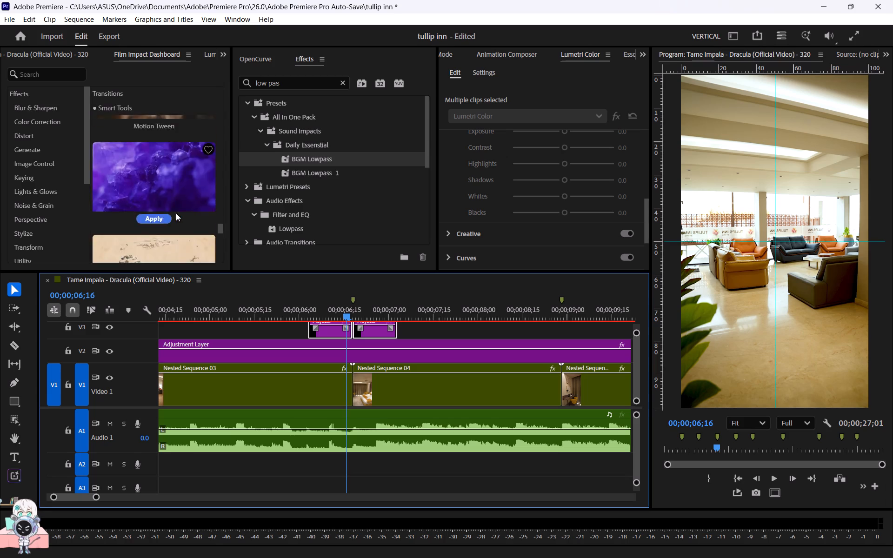
{"action": "scroll", "coordinate": [176, 213], "scroll_direction": "up", "scroll_amount": 10}
{"action": "scroll", "coordinate": [174, 213], "scroll_direction": "up", "scroll_amount": 20}
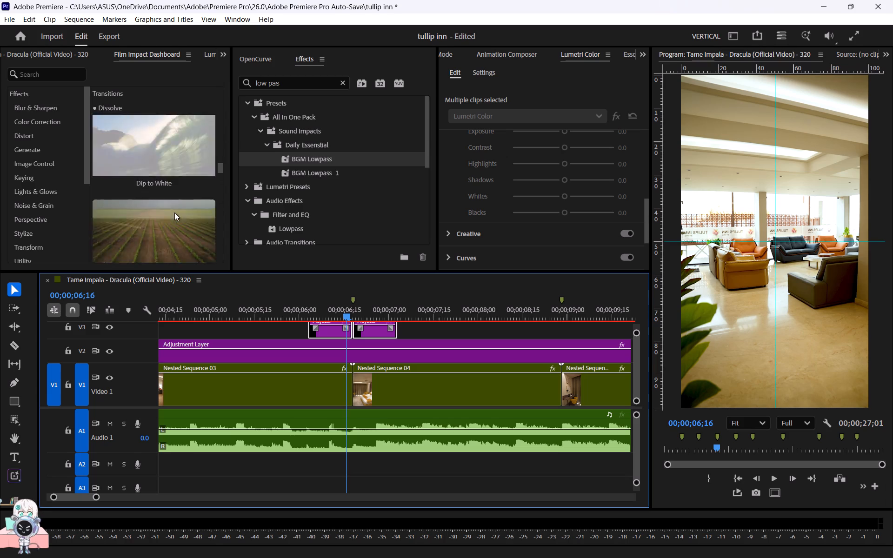
{"action": "scroll", "coordinate": [174, 213], "scroll_direction": "up", "scroll_amount": 20}
{"action": "scroll", "coordinate": [174, 213], "scroll_direction": "up", "scroll_amount": 16}
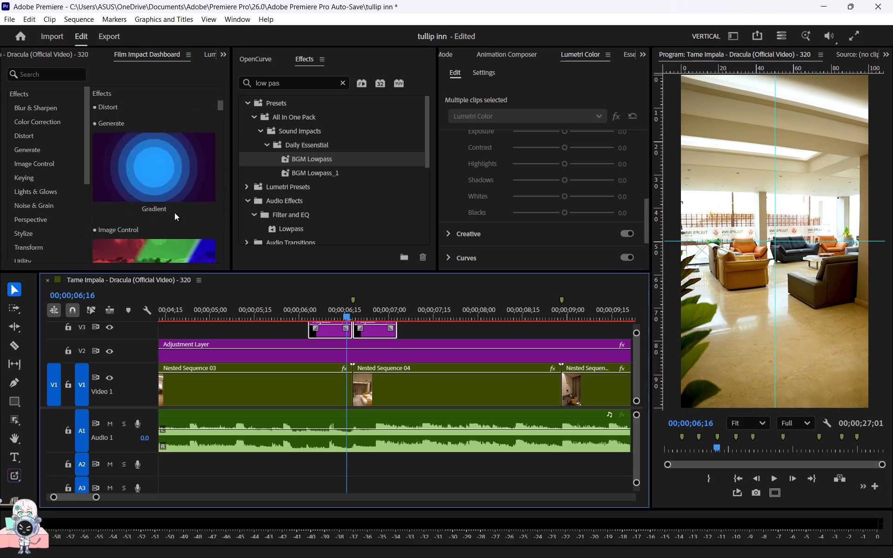
{"action": "scroll", "coordinate": [174, 213], "scroll_direction": "up", "scroll_amount": 11}
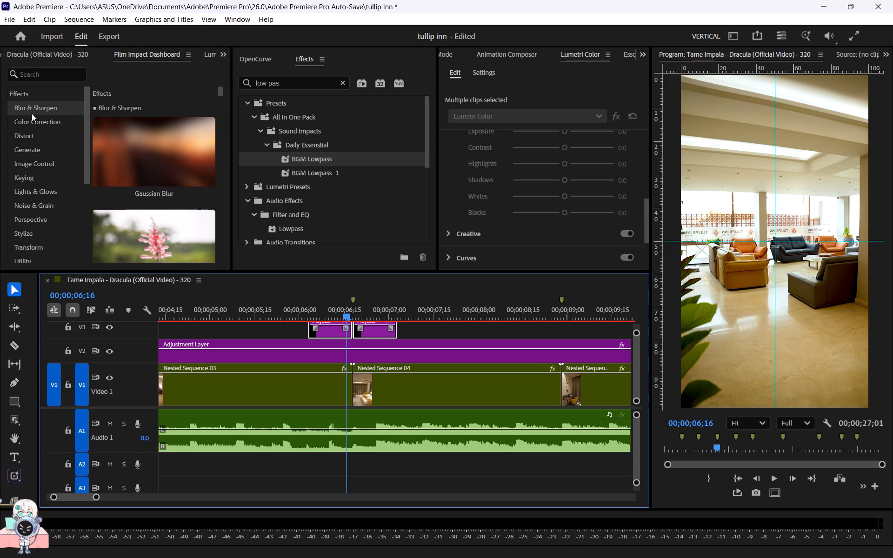
{"action": "scroll", "coordinate": [32, 167], "scroll_direction": "down", "scroll_amount": 1}
{"action": "left_click", "coordinate": [39, 128]}
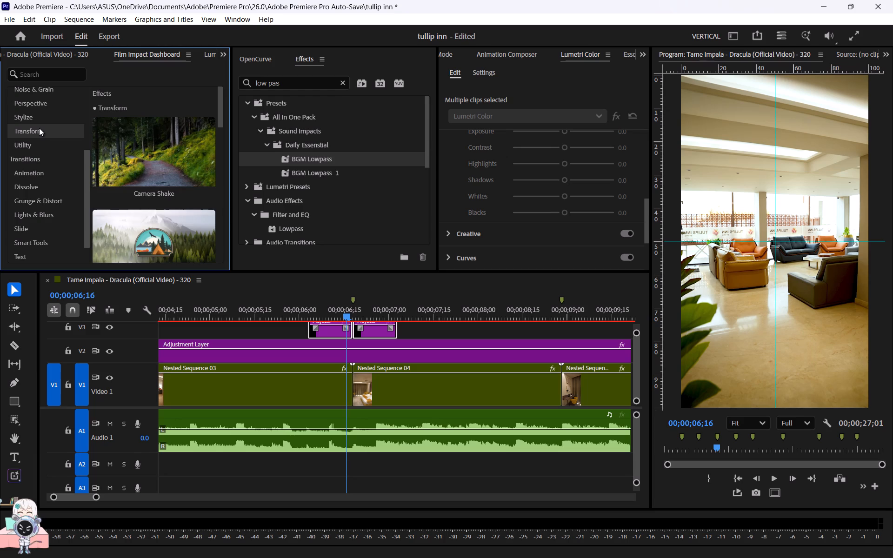
{"action": "scroll", "coordinate": [178, 169], "scroll_direction": "down", "scroll_amount": 1}
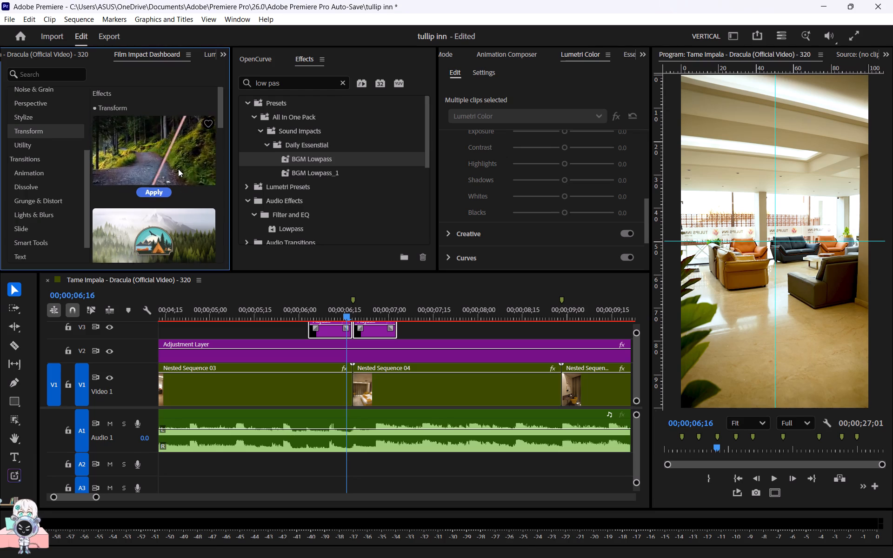
{"action": "scroll", "coordinate": [178, 169], "scroll_direction": "down", "scroll_amount": 5}
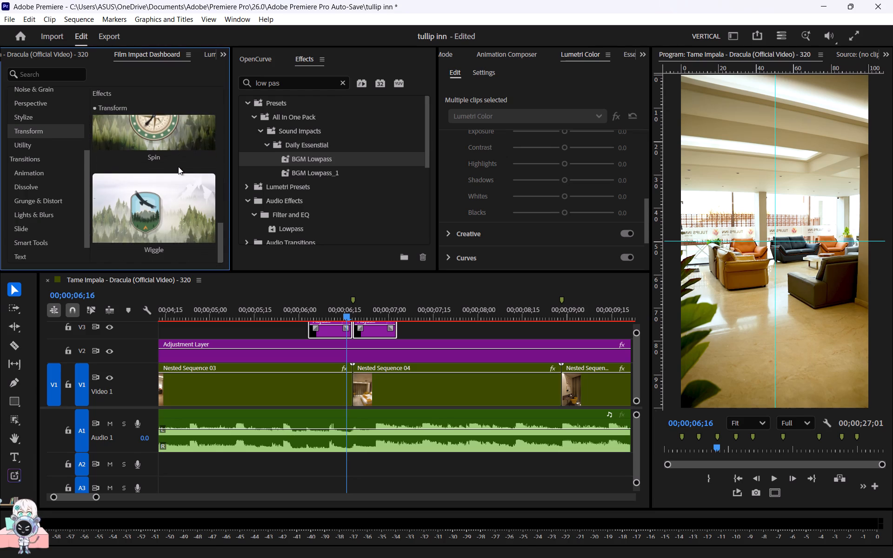
{"action": "scroll", "coordinate": [178, 166], "scroll_direction": "down", "scroll_amount": 7}
{"action": "scroll", "coordinate": [175, 205], "scroll_direction": "up", "scroll_amount": 12}
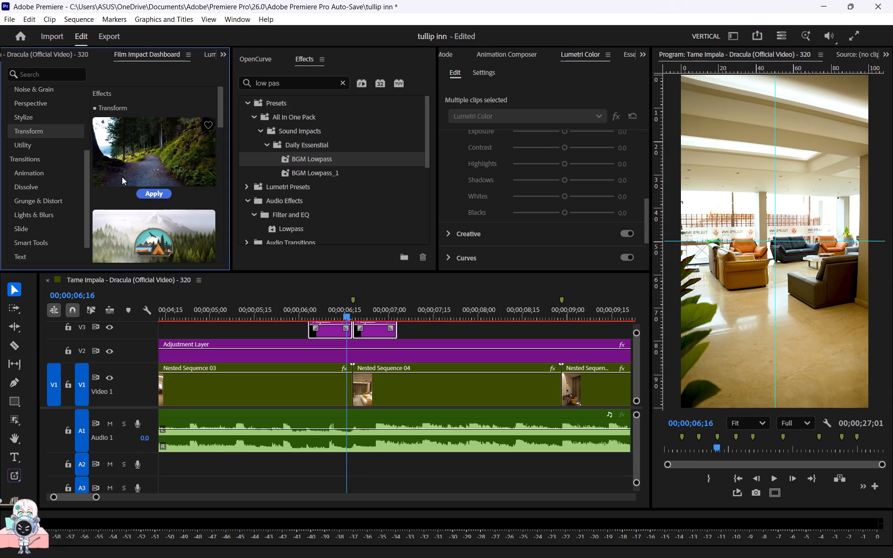
Apply the Film Impact Chroma Leak transition from Lights & Blurs to the two selected V3 adjustment layers.
{"action": "left_click", "coordinate": [62, 195]}
{"action": "left_click", "coordinate": [61, 218]}
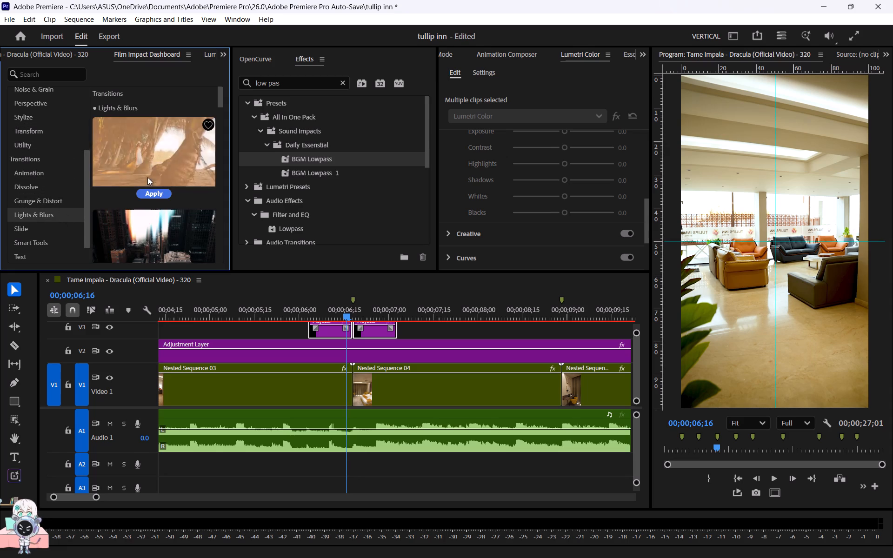
{"action": "scroll", "coordinate": [147, 177], "scroll_direction": "down", "scroll_amount": 1}
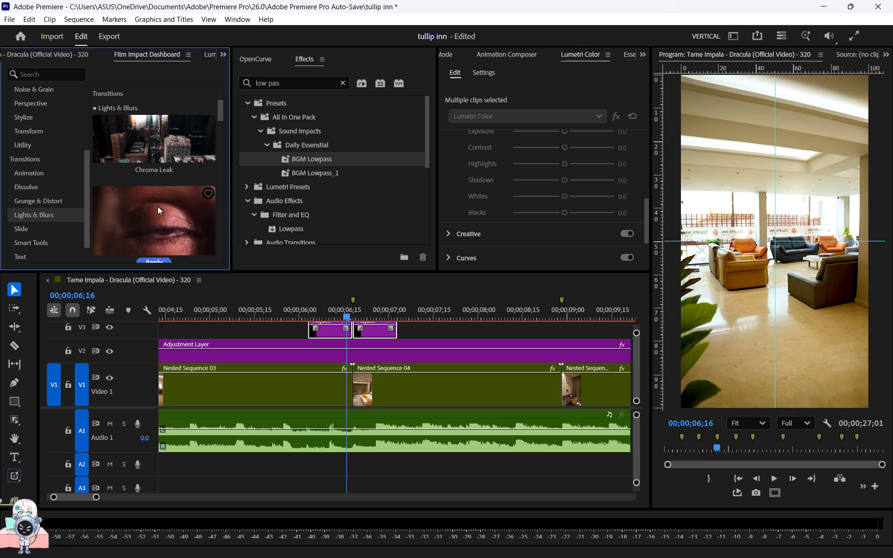
{"action": "left_click", "coordinate": [166, 171]}
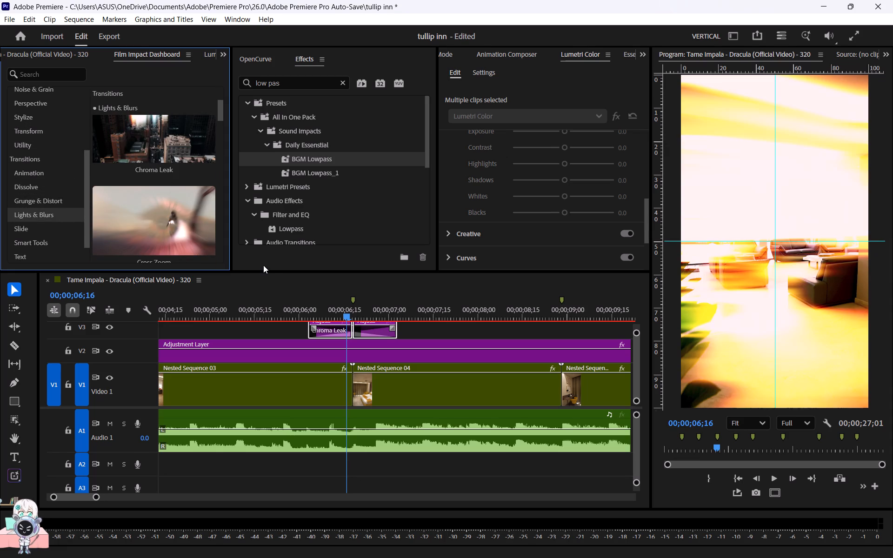
Scrub and play across the lobby-to-bedroom cut to check the Chroma Leak transition.
{"action": "left_click_drag", "start_coordinate": [304, 299], "coordinate": [318, 300]}
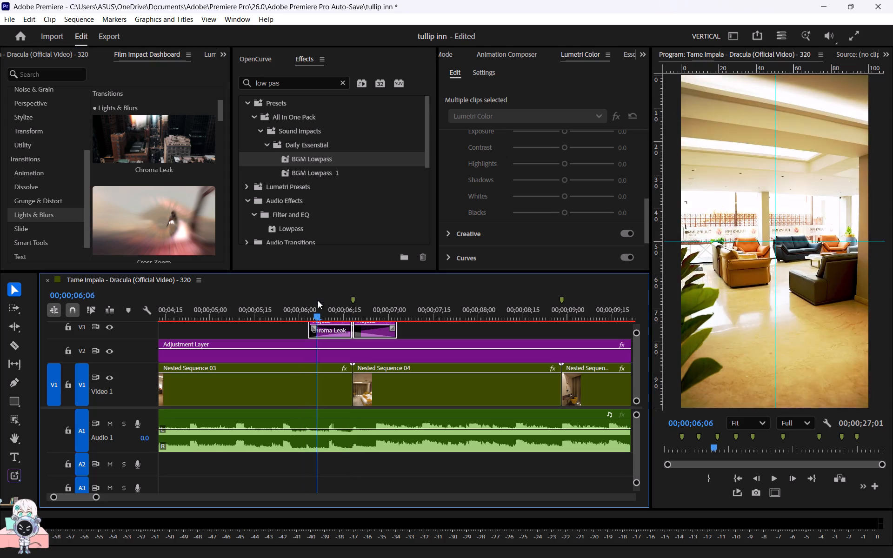
{"action": "left_click_drag", "start_coordinate": [318, 300], "coordinate": [384, 306]}
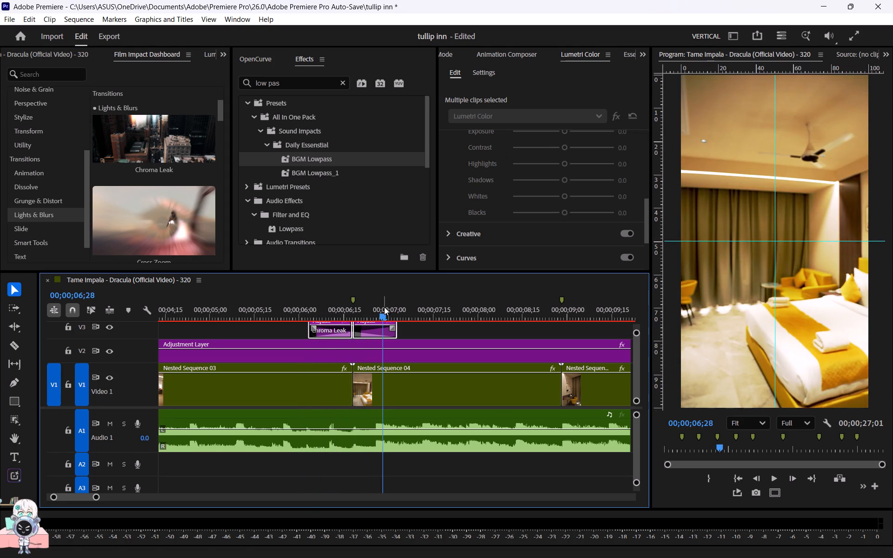
{"action": "scroll", "coordinate": [354, 327], "scroll_direction": "down", "scroll_amount": 11, "text": "alt"}
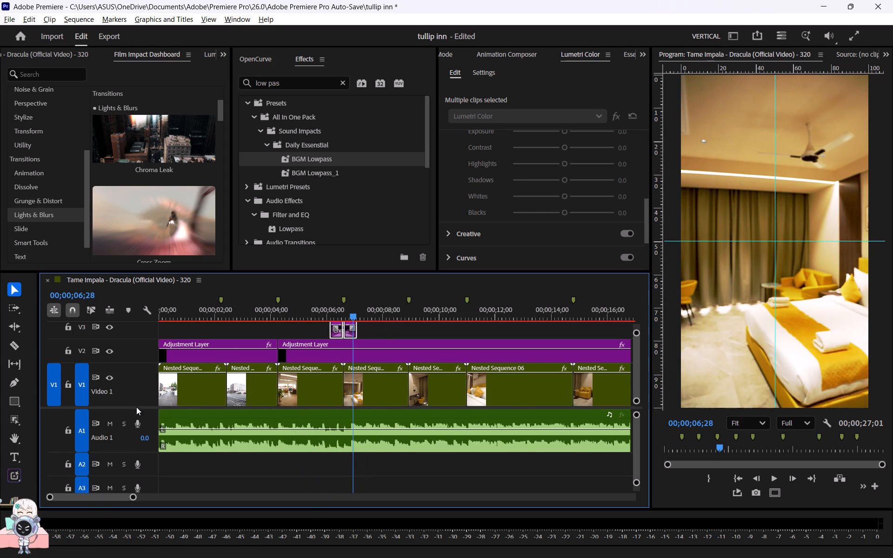
{"action": "left_click", "coordinate": [143, 410]}
{"action": "left_click_drag", "start_coordinate": [144, 407], "coordinate": [155, 444]}
{"action": "left_click", "coordinate": [390, 354]}
{"action": "left_click_drag", "start_coordinate": [353, 312], "coordinate": [317, 312]}
{"action": "key", "text": "space"}
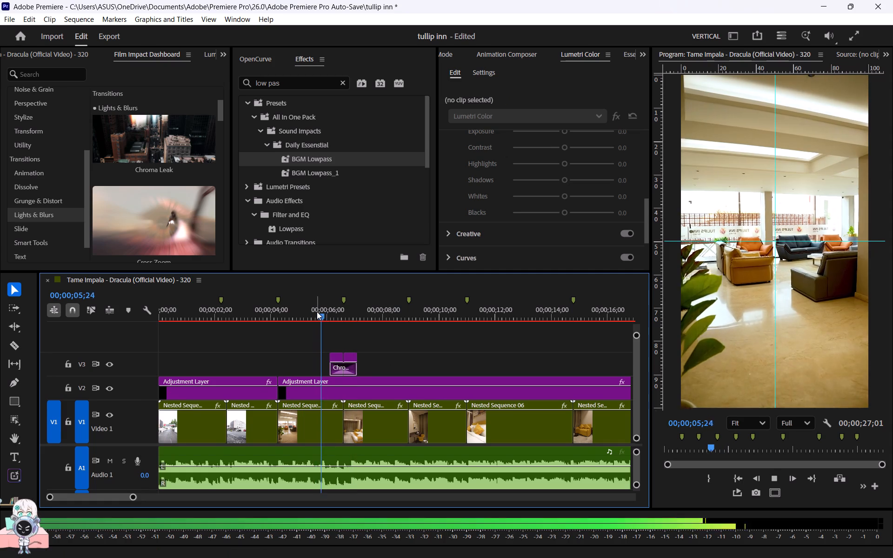
{"action": "key", "text": "space"}
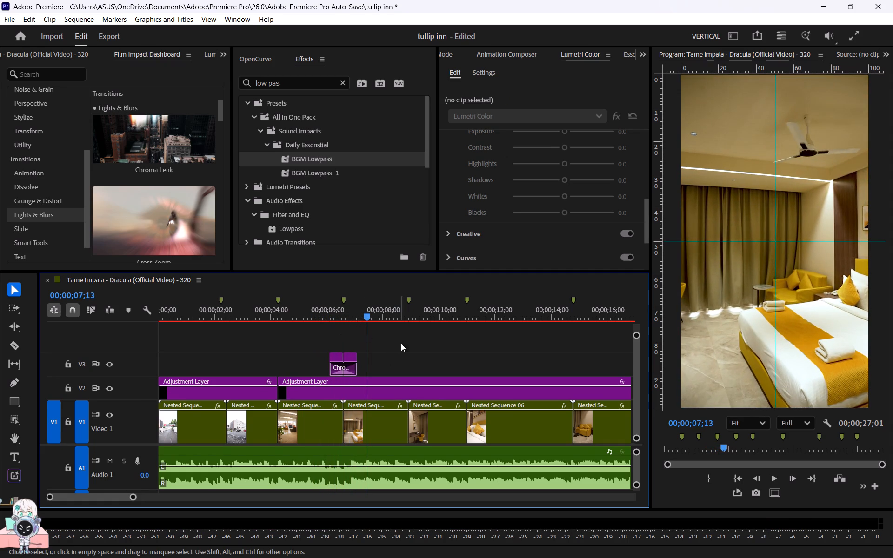
Duplicate the V3 adjustment layer pair with Chroma Leak onto the cut at the end of Nested Sequence 06.
{"action": "left_click_drag", "start_coordinate": [401, 344], "coordinate": [316, 371]}
{"action": "left_click_drag", "start_coordinate": [352, 374], "coordinate": [553, 373], "text": "alt"}
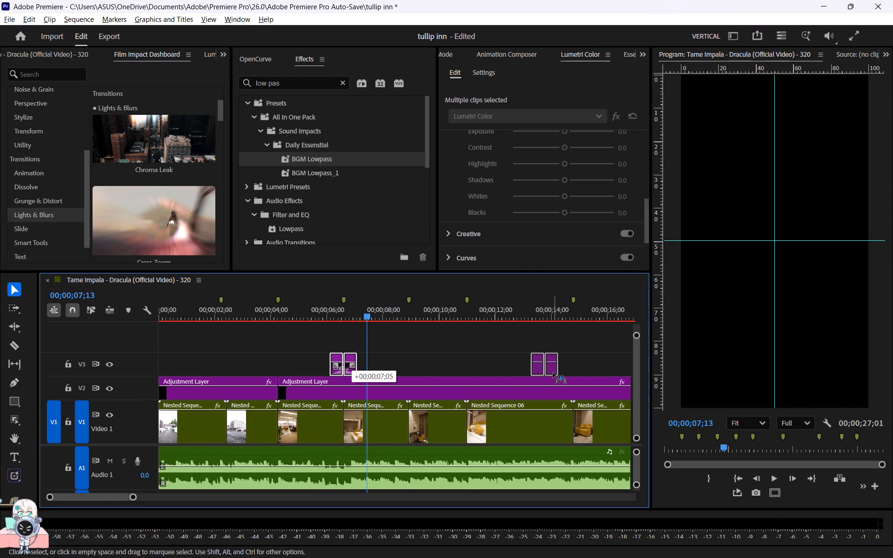
{"action": "left_click_drag", "start_coordinate": [553, 373], "coordinate": [581, 373], "text": "alt"}
Duplicate the Chroma Leak adjustment layer pair on V3 onto the cut between the last two nested sequences before the closing clip.
{"action": "scroll", "coordinate": [490, 339], "scroll_direction": "down", "scroll_amount": 6, "text": "alt"}
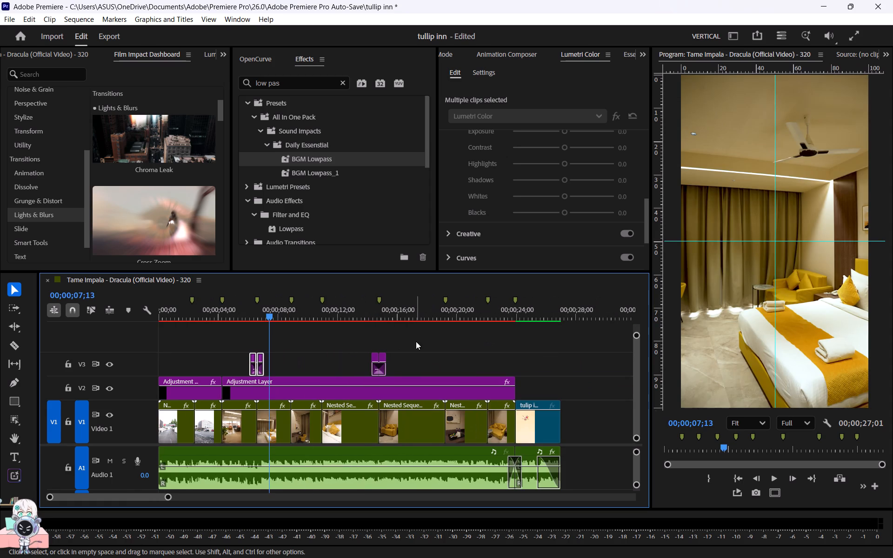
{"action": "left_click_drag", "start_coordinate": [416, 341], "coordinate": [363, 365]}
{"action": "left_click_drag", "start_coordinate": [382, 373], "coordinate": [464, 372], "text": "alt"}
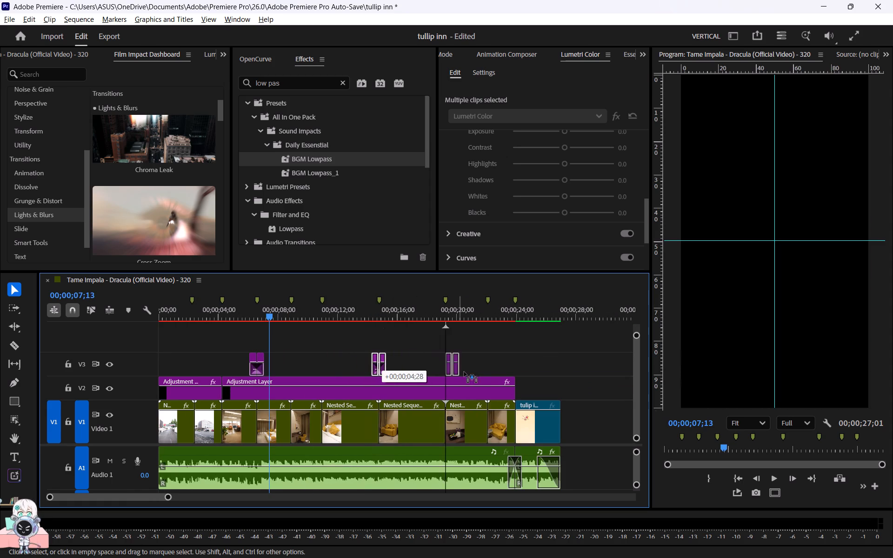
{"action": "left_click_drag", "start_coordinate": [464, 372], "coordinate": [490, 370], "text": "alt"}
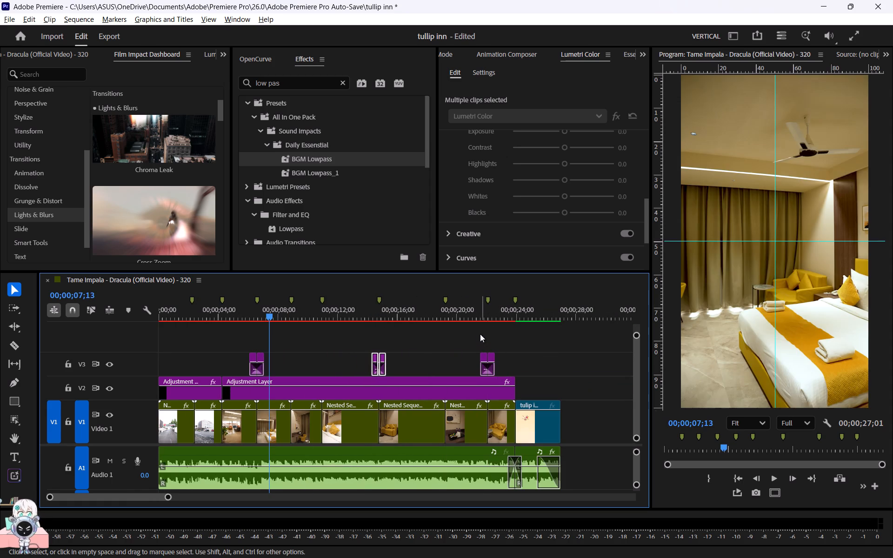
Return the playhead to the start of the sequence and render the timeline preview.
{"action": "left_click_drag", "start_coordinate": [474, 319], "coordinate": [494, 319]}
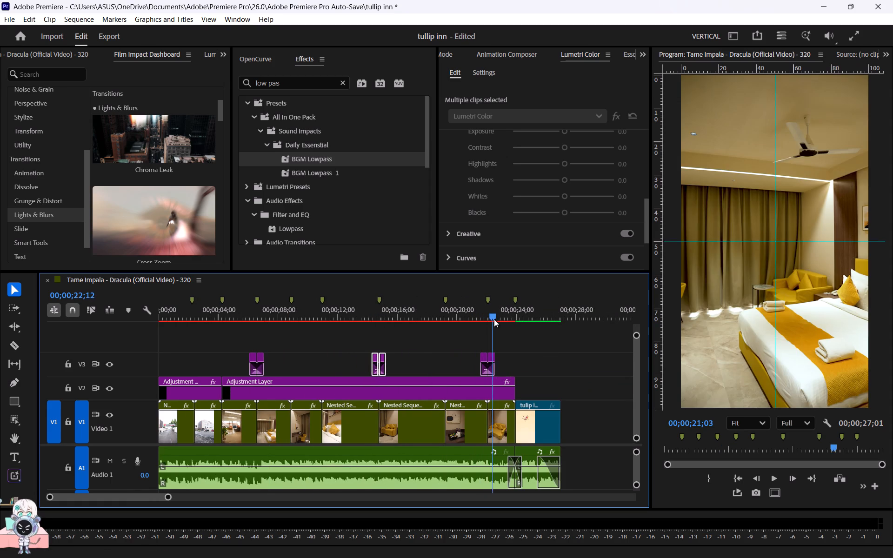
{"action": "left_click_drag", "start_coordinate": [494, 319], "coordinate": [0, 339]}
{"action": "key", "text": "ctrl+h"}
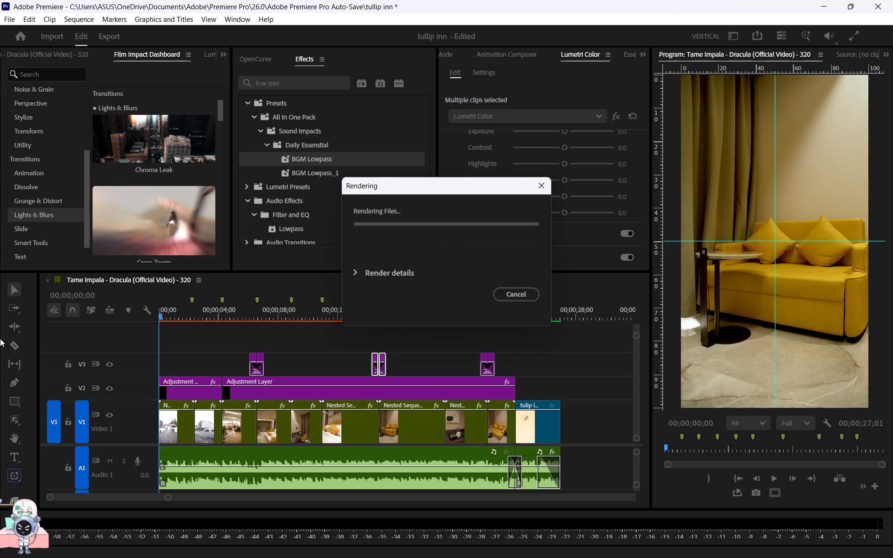
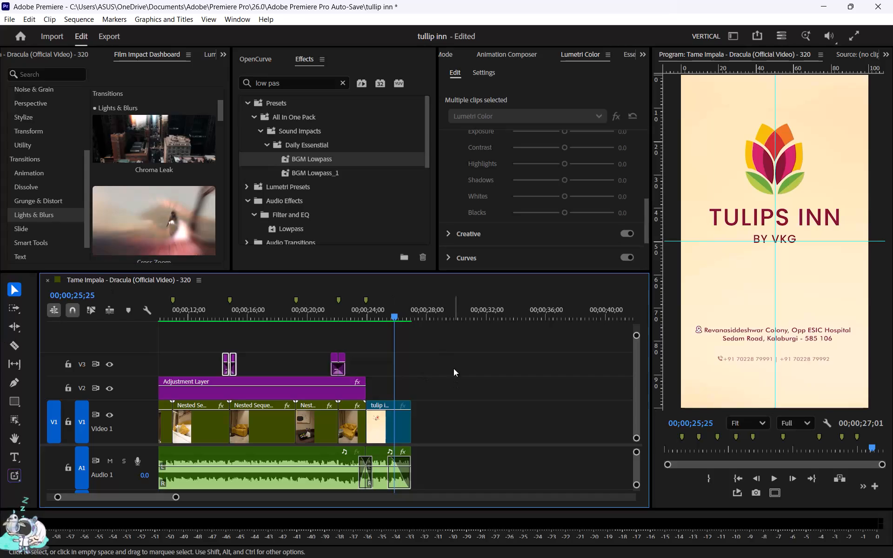
Mark the sequence's out point at the end of the closing logo clip.
{"action": "left_click_drag", "start_coordinate": [390, 321], "coordinate": [406, 320]}
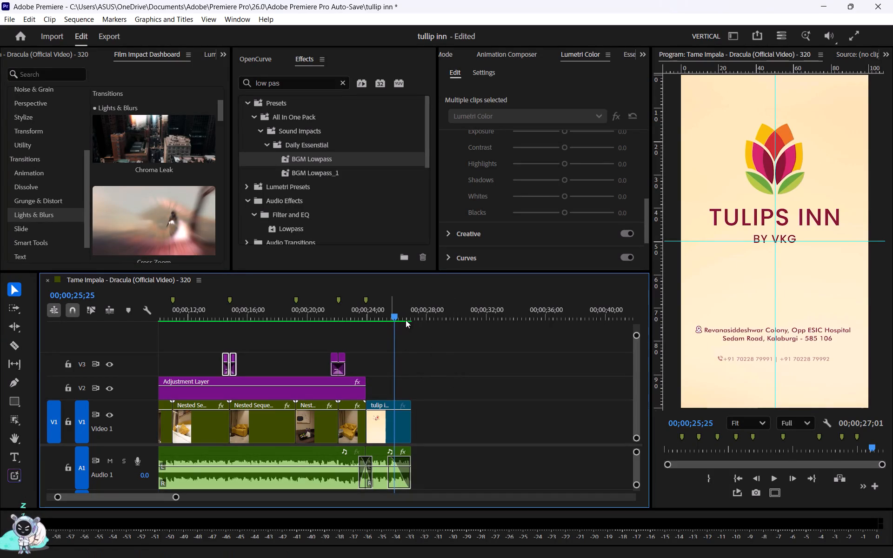
{"action": "left_click_drag", "start_coordinate": [406, 320], "coordinate": [406, 320]}
{"action": "left_click_drag", "start_coordinate": [403, 299], "coordinate": [420, 301]}
{"action": "key", "text": "o"}
{"action": "left_click_drag", "start_coordinate": [421, 298], "coordinate": [416, 299]}
Open the export settings for the sequence and name the output file "tulips inn 27-10".
{"action": "left_click", "coordinate": [118, 39]}
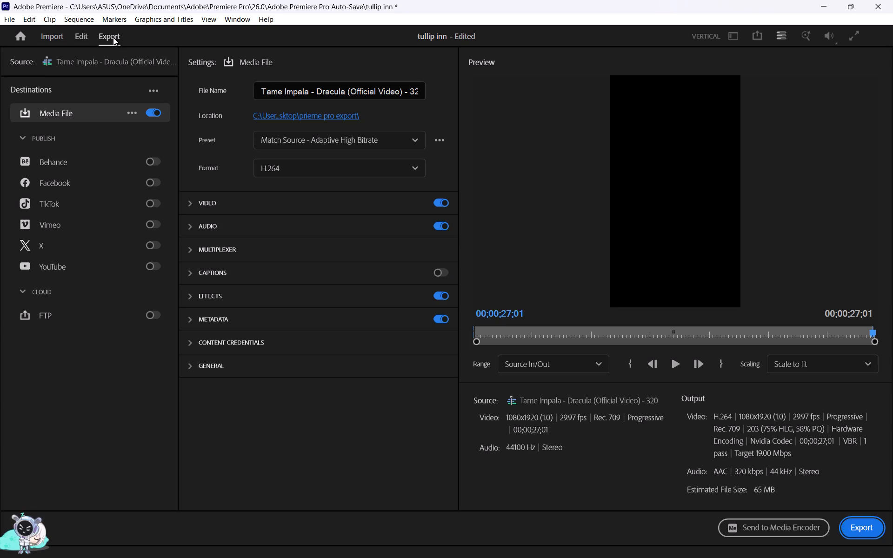
{"action": "left_click", "coordinate": [308, 89]}
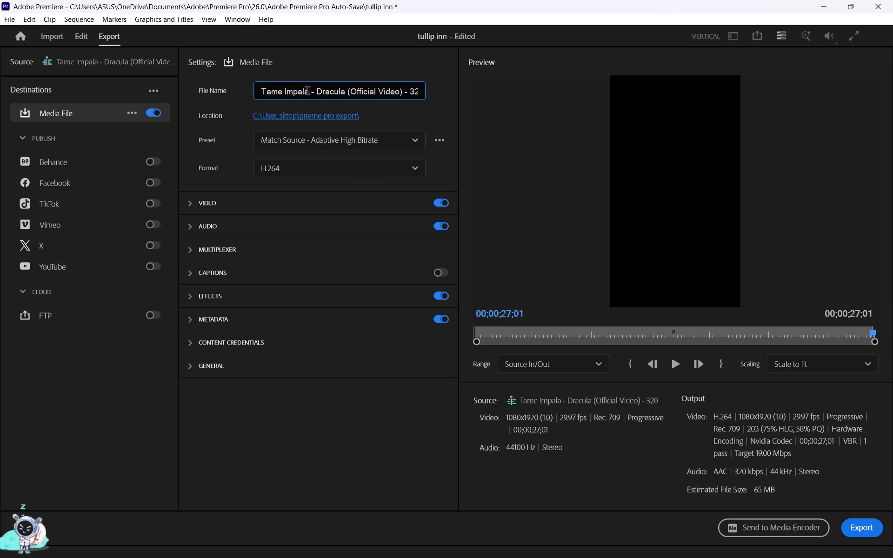
{"action": "key", "text": "ctrl+a"}
{"action": "key", "text": "BackSpace"}
{"action": "type", "text": "tulli ip"}
{"action": "key", "text": "BackSpace"}
{"action": "key", "text": "BackSpace"}
{"action": "key", "text": "BackSpace"}
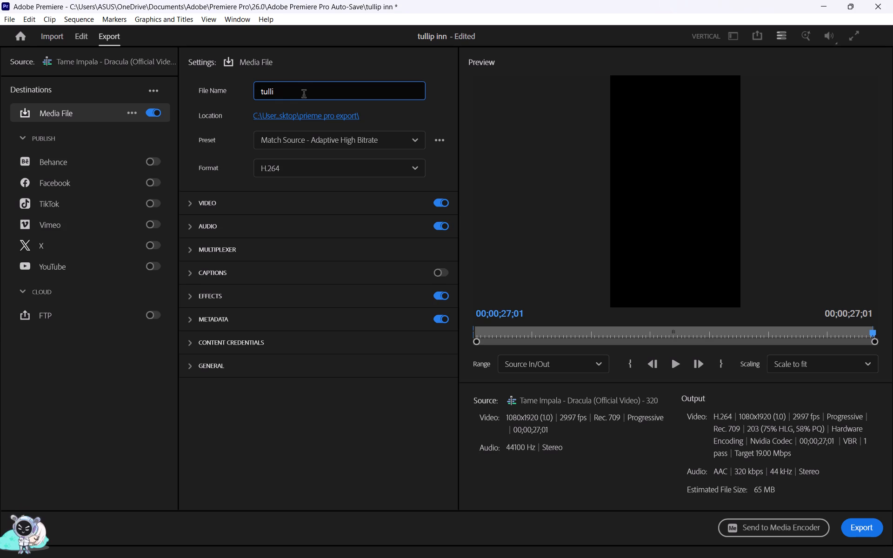
{"action": "left_click", "coordinate": [851, 333]}
{"action": "left_click_drag", "start_coordinate": [309, 88], "coordinate": [154, 88]}
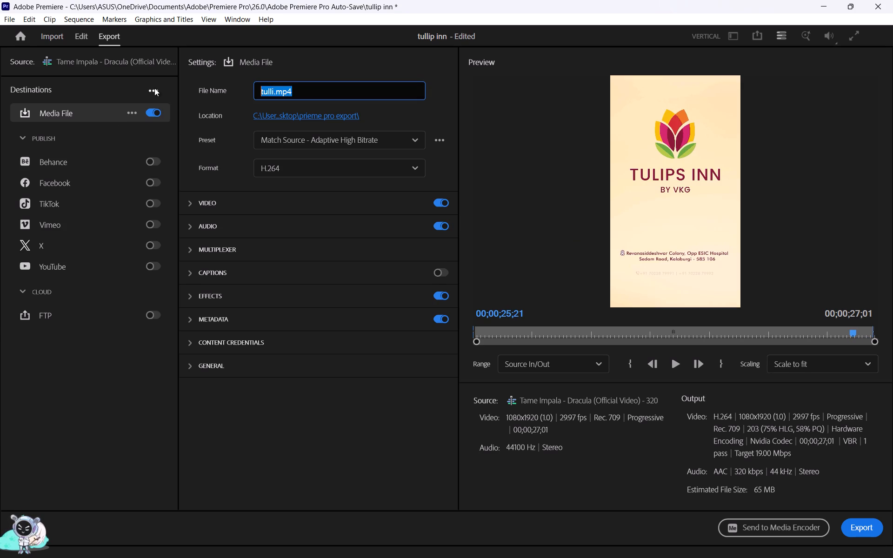
{"action": "type", "text": "tu"}
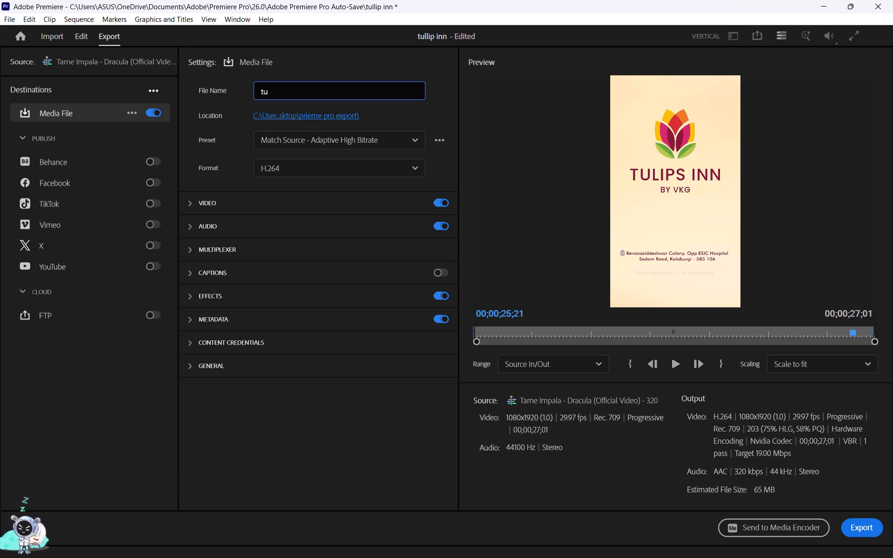
{"action": "key", "text": "l"}
{"action": "type", "text": "ips inn"}
{"action": "key", "text": "space"}
{"action": "key", "text": "2"}
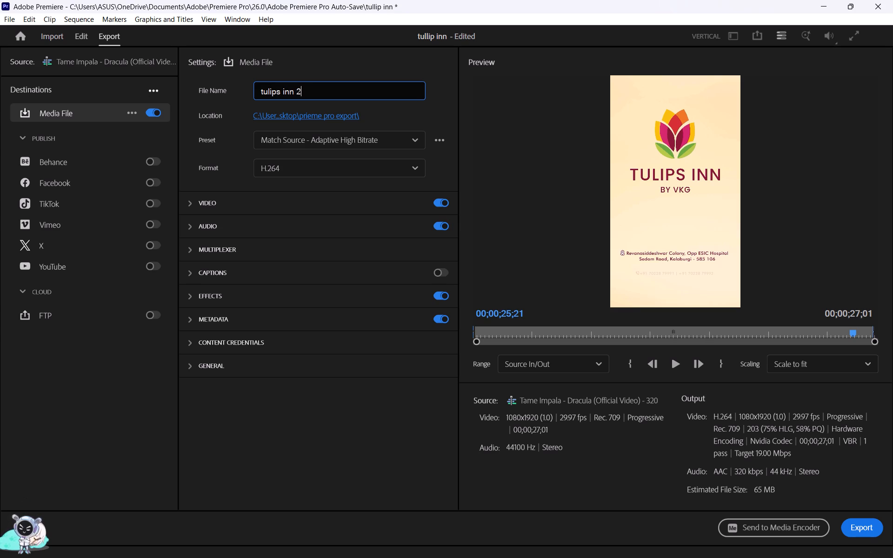
{"action": "type", "text": "7-1"}
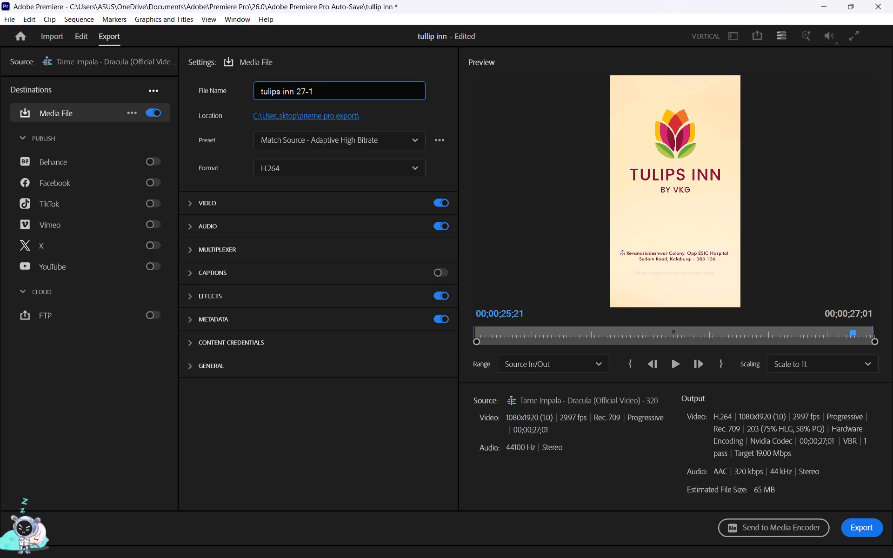
{"action": "key", "text": "0"}
{"action": "left_click", "coordinate": [285, 412]}
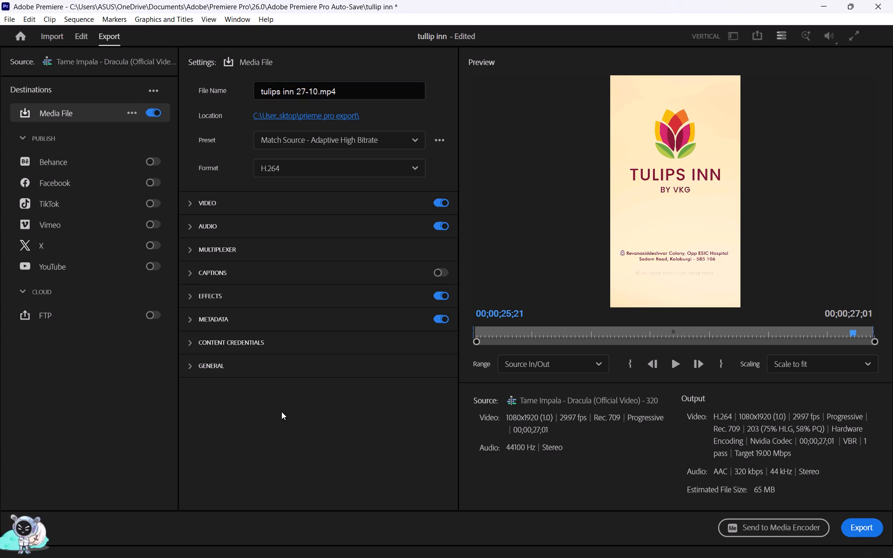
In the export video settings, enable Render at Maximum Depth and Use Maximum Render Quality, and set time interpolation to Optical Flow.
{"action": "left_click", "coordinate": [212, 193]}
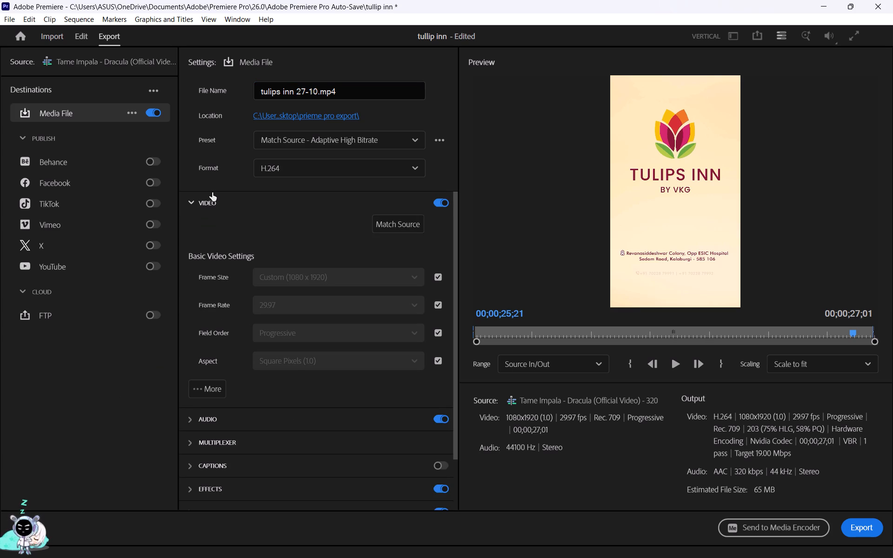
{"action": "left_click", "coordinate": [207, 379]}
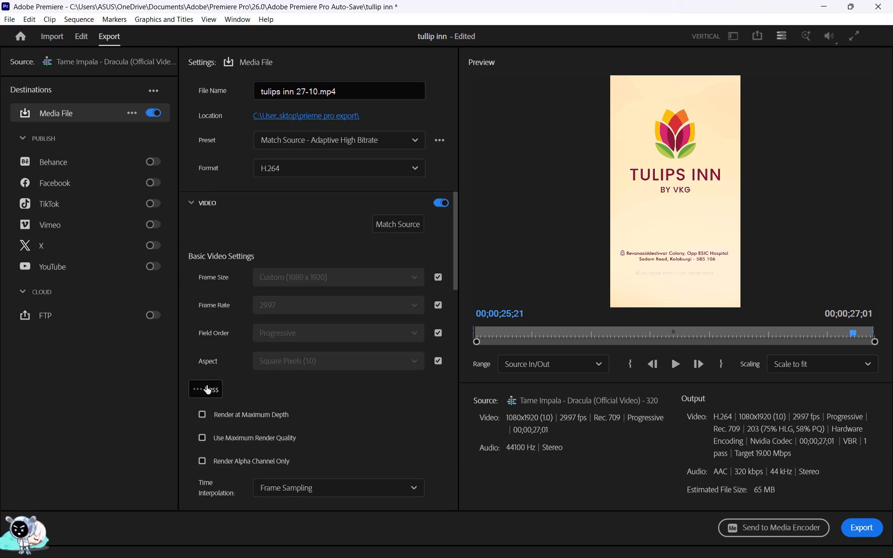
{"action": "left_click", "coordinate": [214, 414]}
{"action": "left_click", "coordinate": [222, 435]}
{"action": "left_click", "coordinate": [297, 485]}
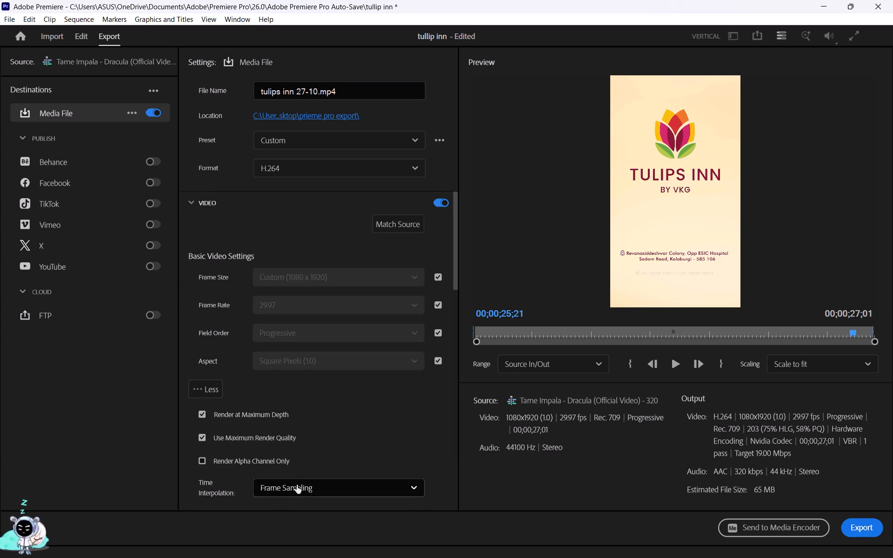
{"action": "left_click", "coordinate": [321, 541]}
{"action": "scroll", "coordinate": [294, 386], "scroll_direction": "down", "scroll_amount": 4}
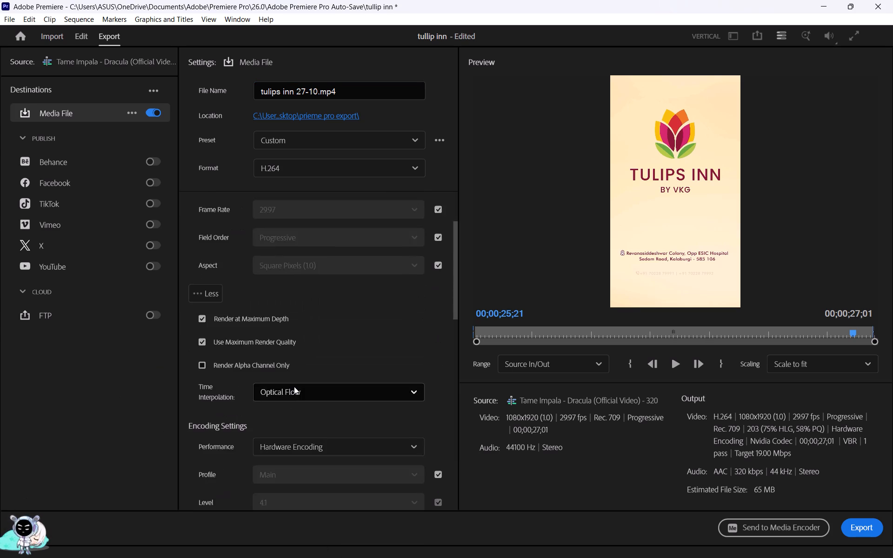
{"action": "scroll", "coordinate": [294, 386], "scroll_direction": "down", "scroll_amount": 13}
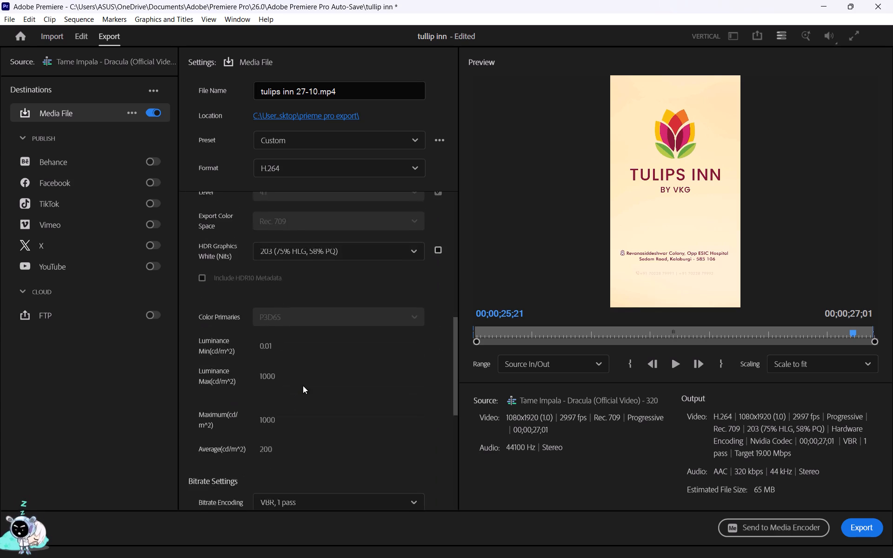
{"action": "scroll", "coordinate": [303, 385], "scroll_direction": "down", "scroll_amount": 5}
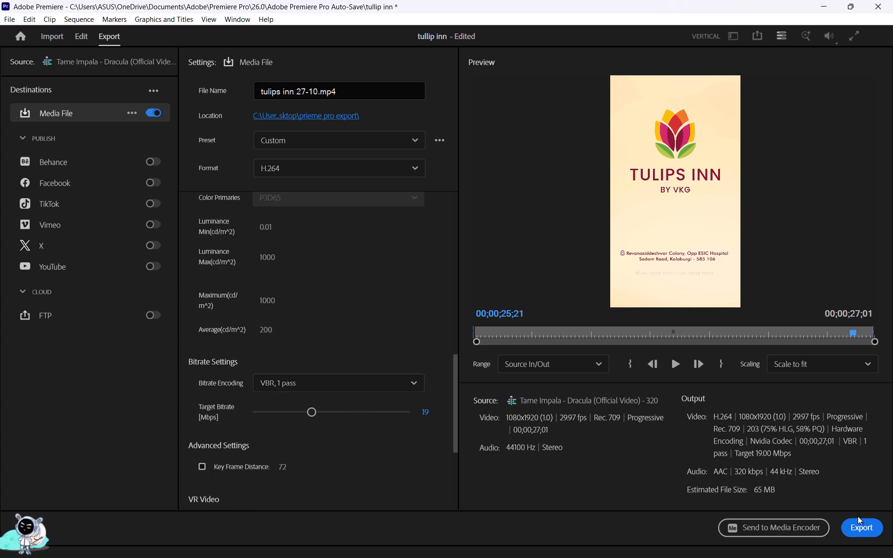
Export the sequence as "tulips inn 27-10.mp4" with the configured H.264 settings.
{"action": "left_click", "coordinate": [877, 544]}
{"action": "left_click", "coordinate": [873, 535]}
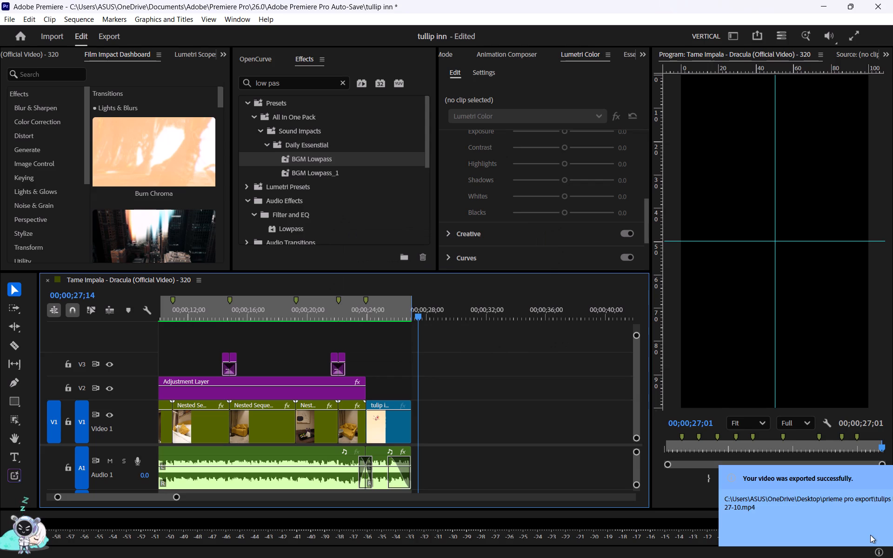
Save the tullip inn project and close Premiere Pro.
{"action": "key", "text": "ctrl+s"}
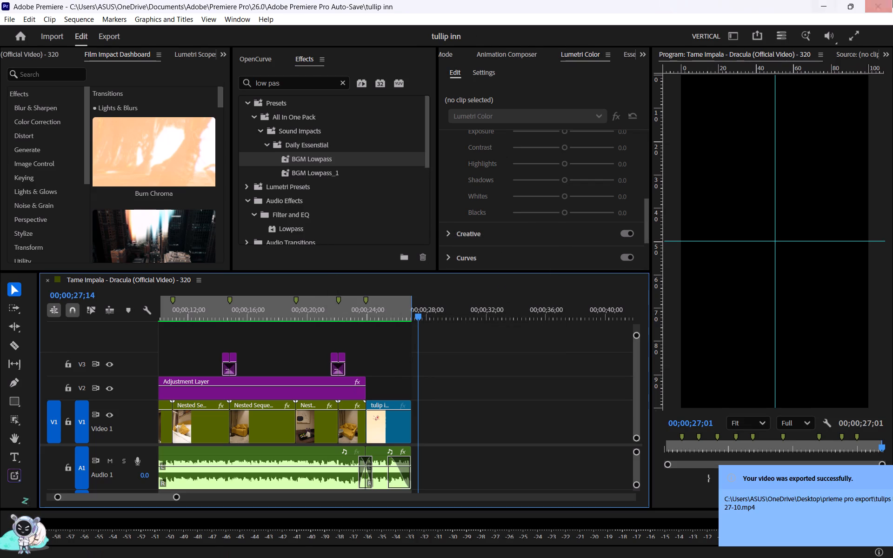
{"action": "left_click", "coordinate": [892, 0]}
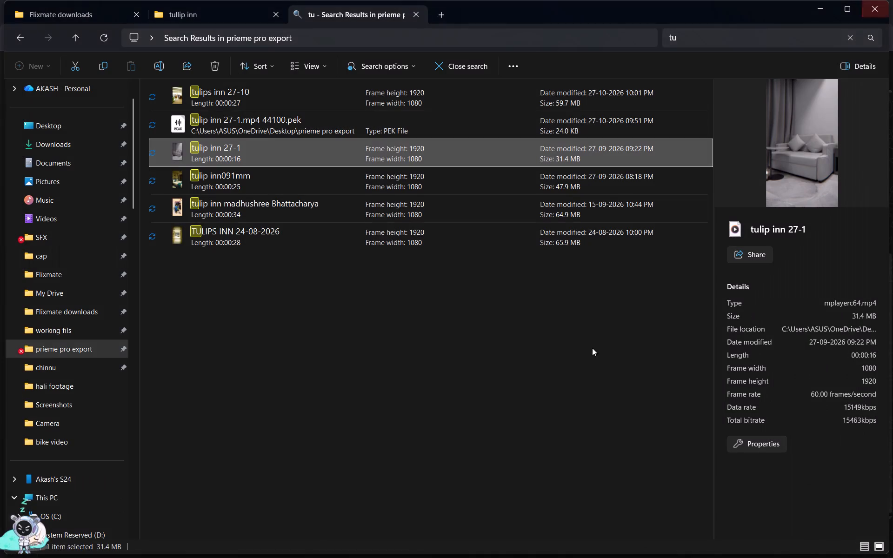
Switch to WhatsApp Web in Chrome and look through the older conversations in the chat list.
{"action": "left_click", "coordinate": [502, 542]}
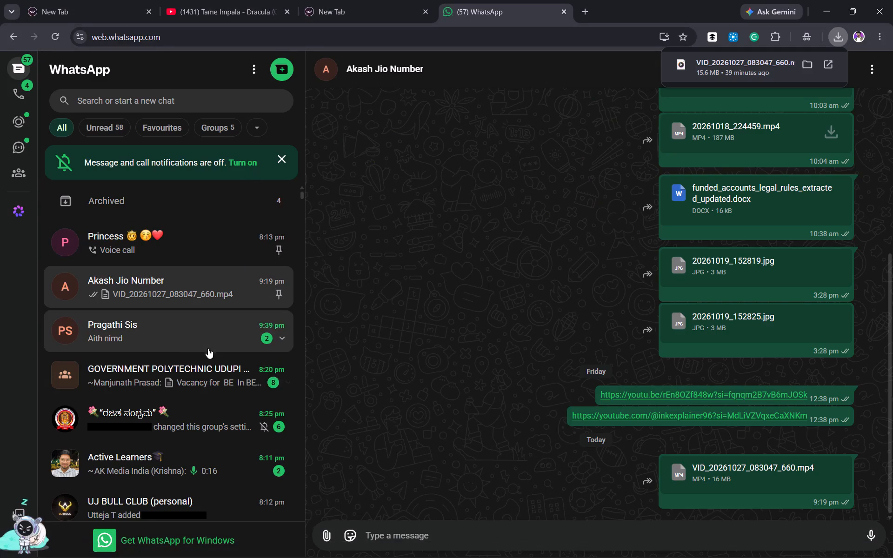
{"action": "scroll", "coordinate": [151, 371], "scroll_direction": "down", "scroll_amount": 1}
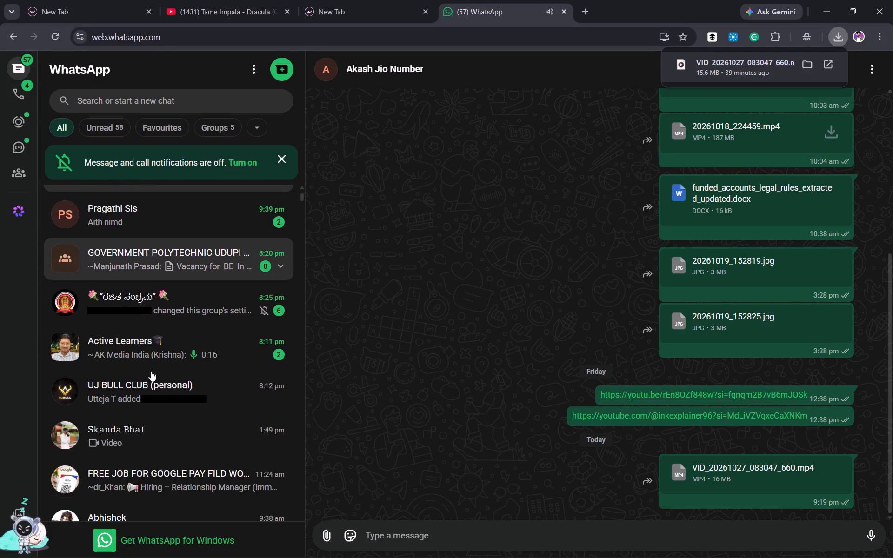
{"action": "scroll", "coordinate": [151, 371], "scroll_direction": "down", "scroll_amount": 3}
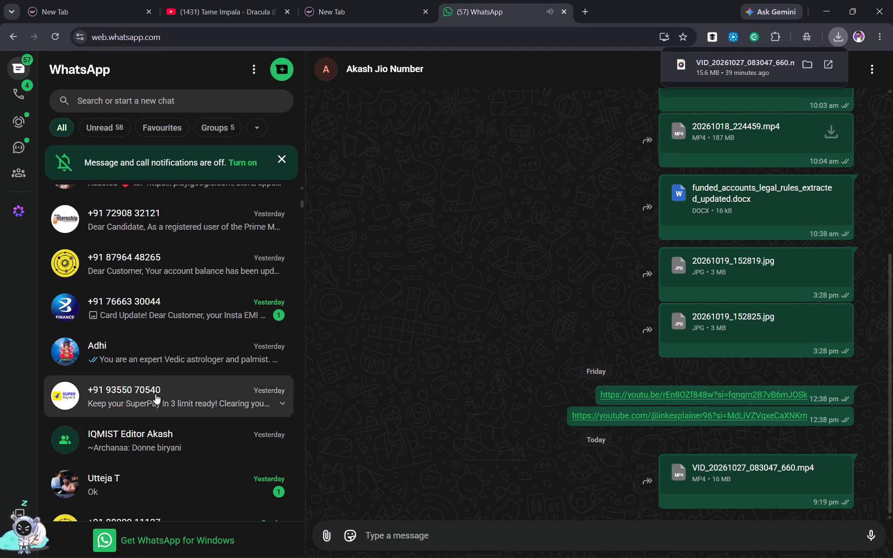